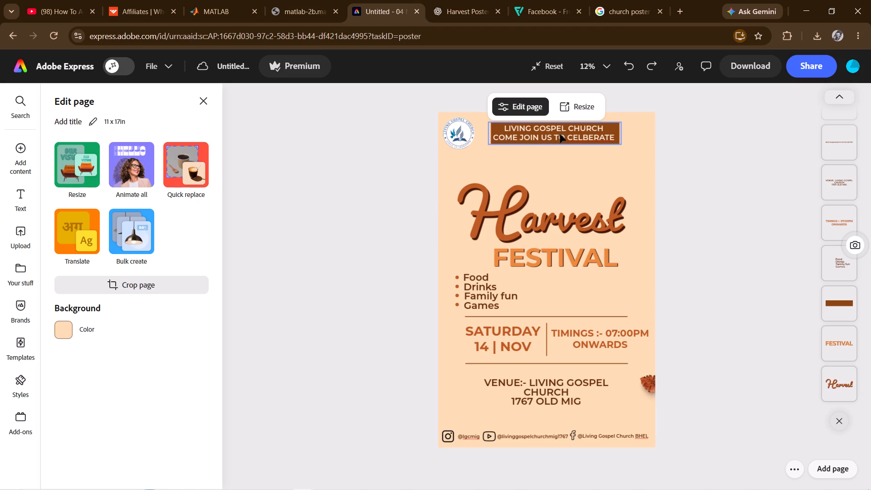
Change the second line of the brown banner text to "COME JOIN US FOR".
{"action": "left_click", "coordinate": [617, 139]}
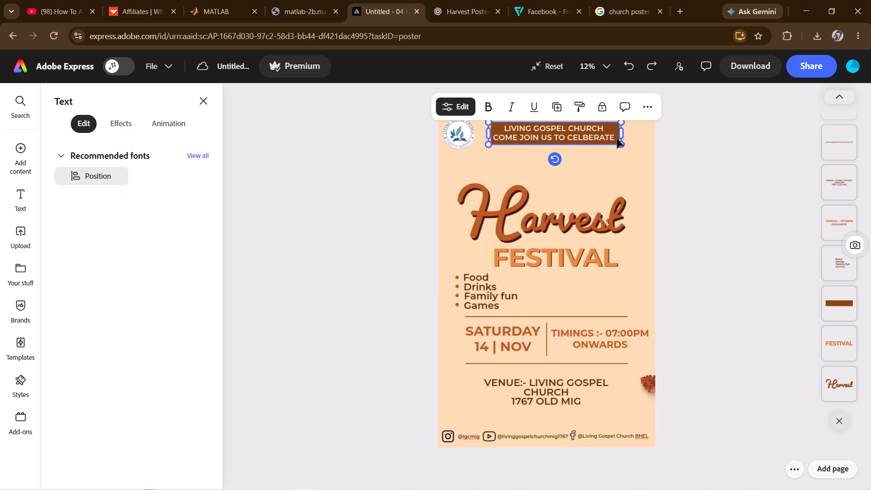
{"action": "left_click", "coordinate": [617, 139]}
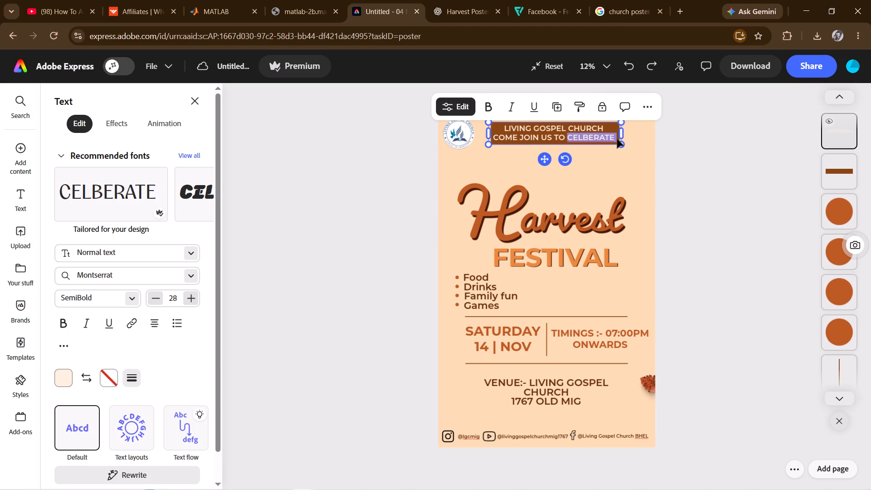
{"action": "key", "text": "BackSpace"}
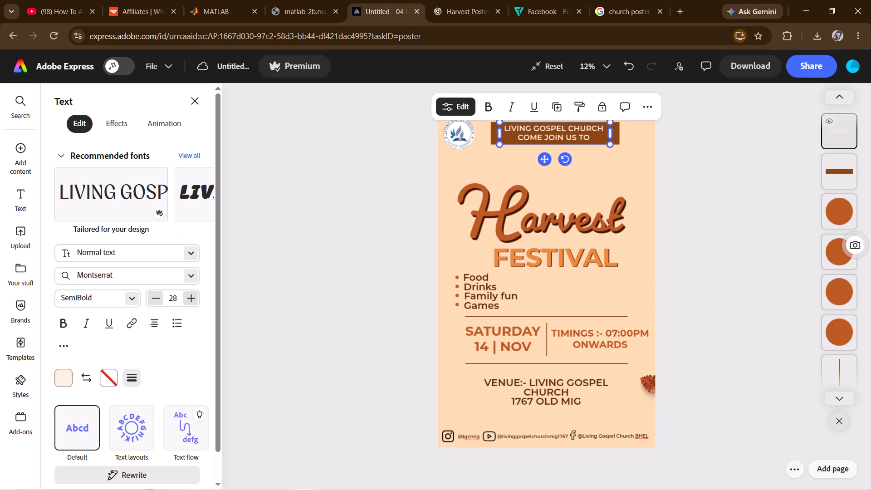
{"action": "key", "text": "BackSpace"}
{"action": "key", "text": "BackSpace"}
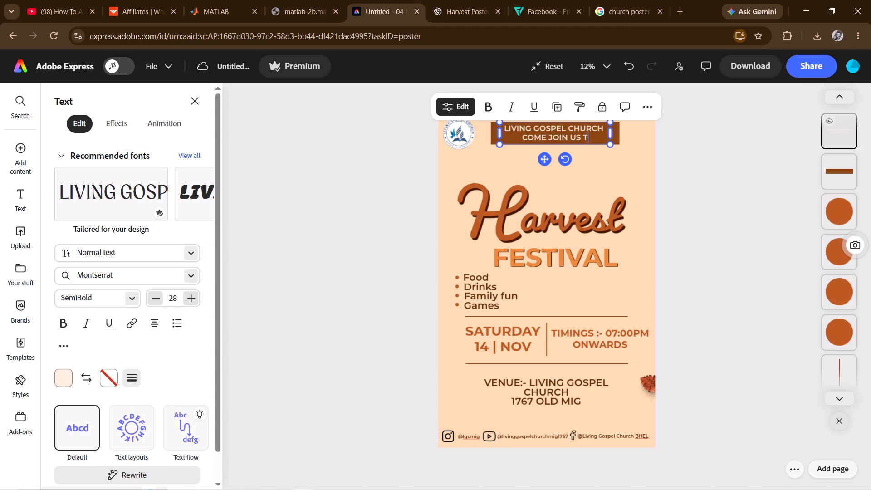
{"action": "key", "text": "BackSpace"}
{"action": "key", "text": "BackSpace"}
{"action": "key", "text": "space"}
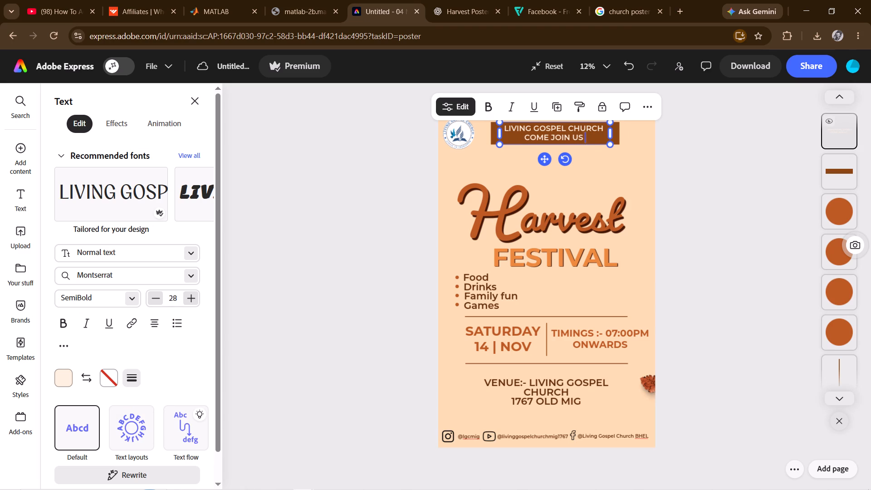
{"action": "type", "text": "for"}
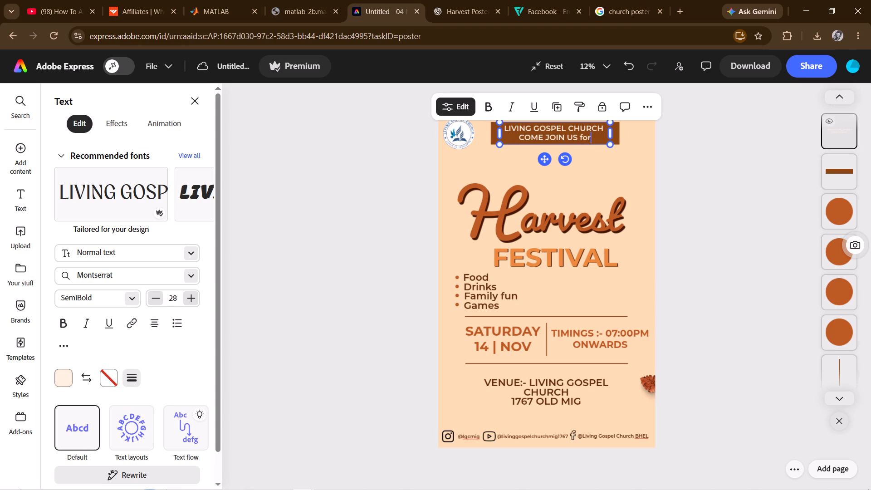
{"action": "key", "text": "BackSpace"}
{"action": "key", "text": "BackSpace"}
{"action": "key", "text": "BackSpace"}
{"action": "type", "text": "FOR"}
{"action": "key", "text": "space"}
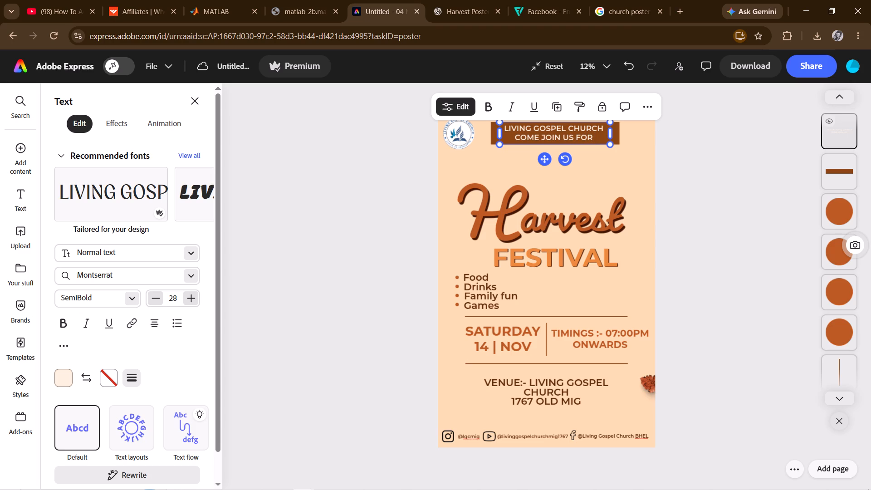
{"action": "left_click", "coordinate": [730, 200]}
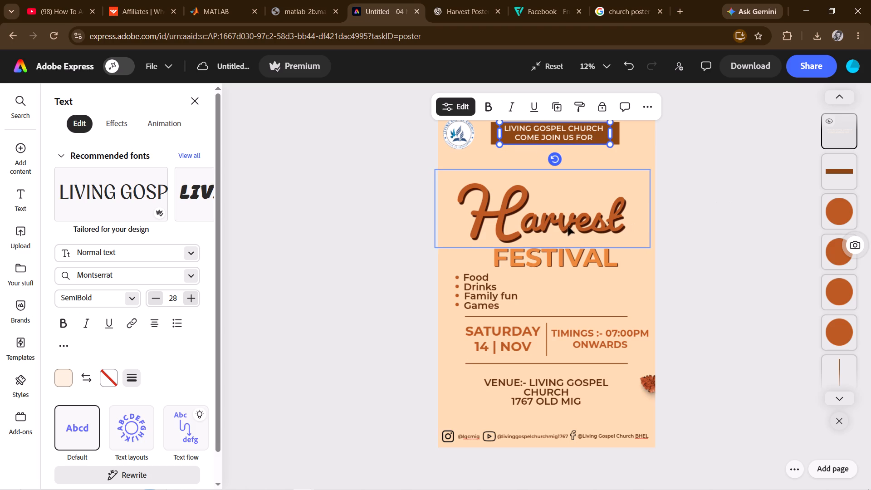
Move the Harvest title up toward the banner and bring FESTIVAL up directly beneath it.
{"action": "left_click", "coordinate": [568, 225]}
{"action": "left_click_drag", "start_coordinate": [568, 225], "coordinate": [568, 212]}
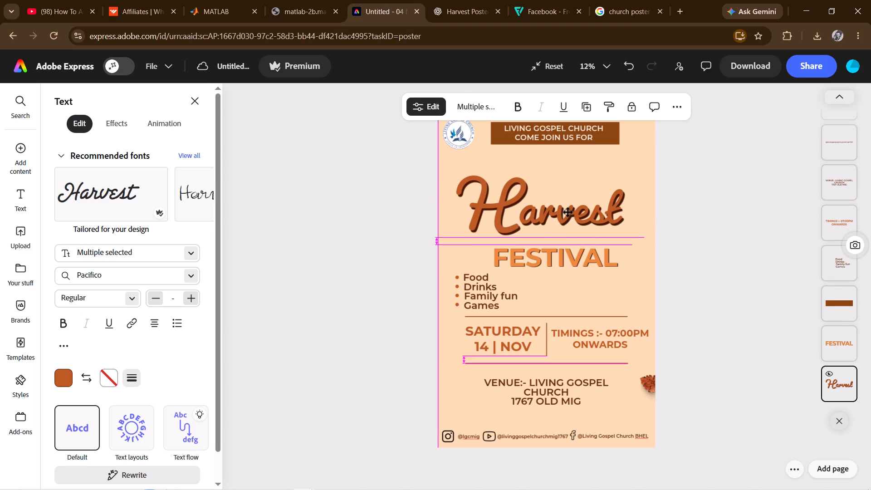
{"action": "left_click_drag", "start_coordinate": [568, 212], "coordinate": [567, 207]}
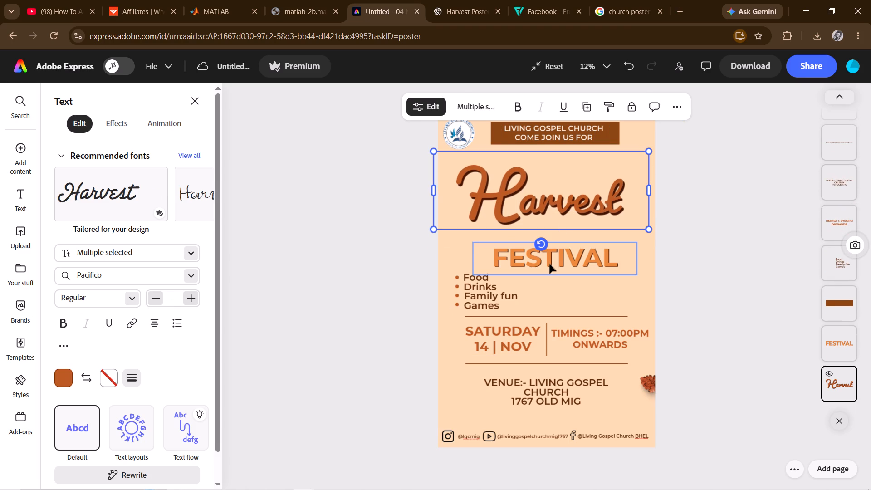
{"action": "left_click_drag", "start_coordinate": [549, 264], "coordinate": [549, 249]}
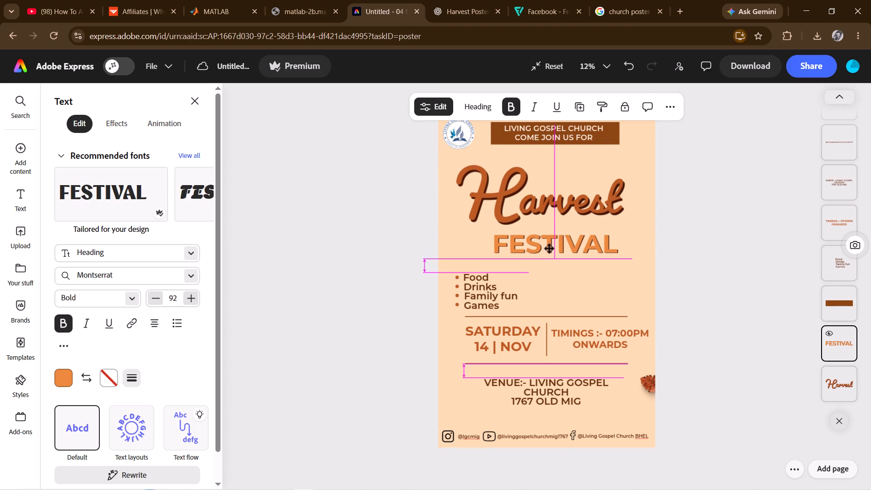
{"action": "left_click_drag", "start_coordinate": [549, 249], "coordinate": [549, 247]}
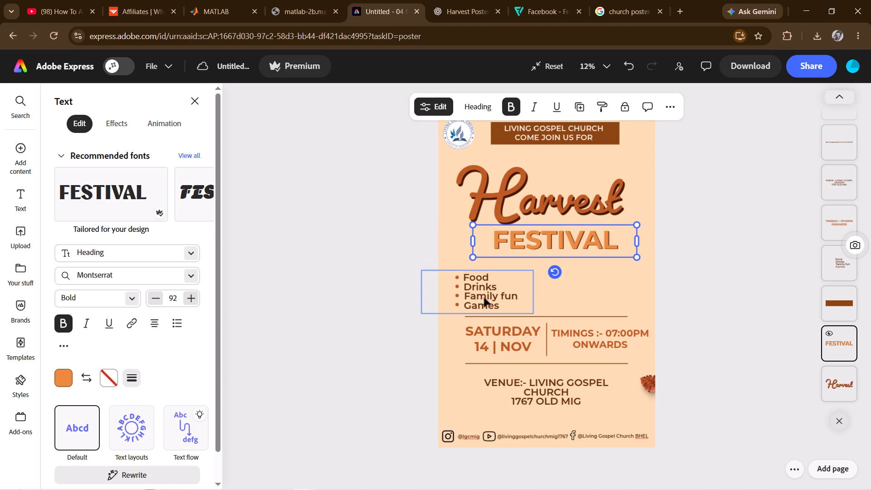
Move the Food, Drinks, Family fun and Games list text up closer to the FESTIVAL heading.
{"action": "left_click", "coordinate": [484, 298]}
{"action": "left_click_drag", "start_coordinate": [484, 298], "coordinate": [484, 293]}
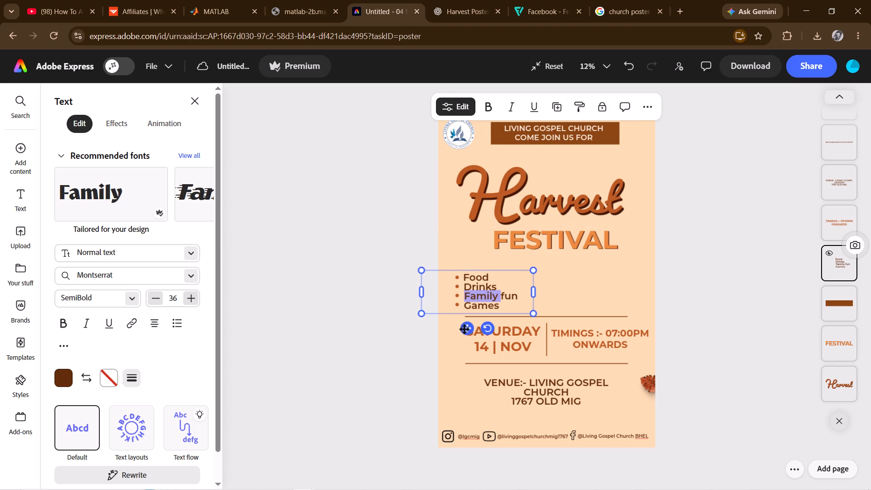
{"action": "left_click_drag", "start_coordinate": [465, 332], "coordinate": [465, 321]}
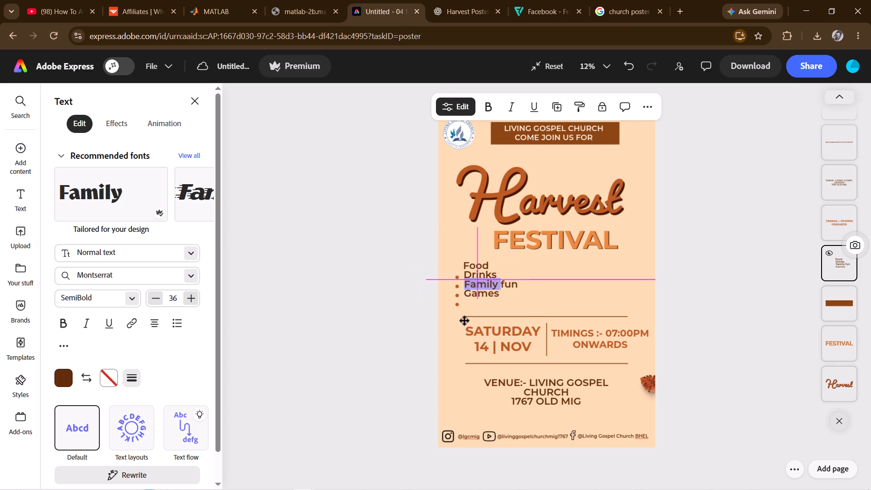
{"action": "left_click_drag", "start_coordinate": [465, 321], "coordinate": [465, 321]}
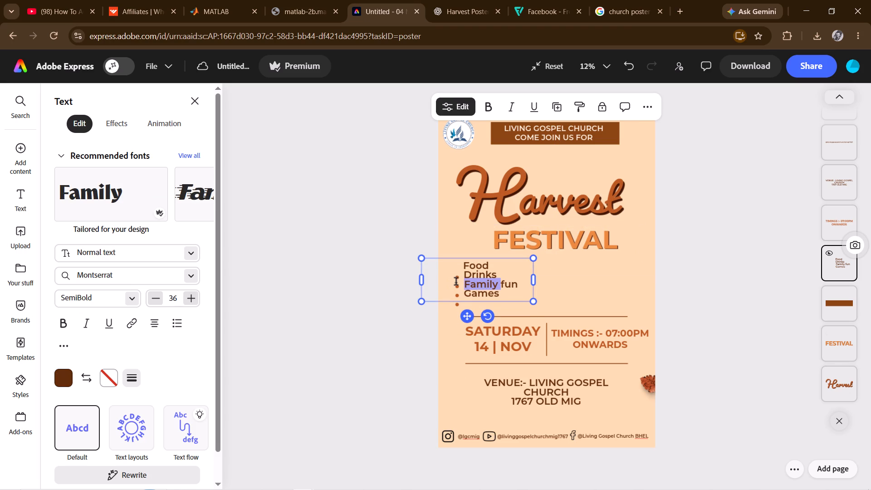
{"action": "left_click", "coordinate": [752, 245]}
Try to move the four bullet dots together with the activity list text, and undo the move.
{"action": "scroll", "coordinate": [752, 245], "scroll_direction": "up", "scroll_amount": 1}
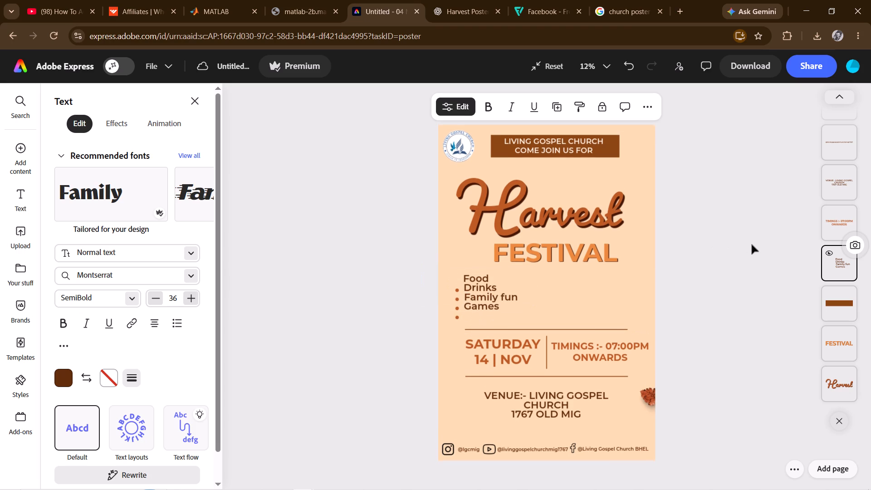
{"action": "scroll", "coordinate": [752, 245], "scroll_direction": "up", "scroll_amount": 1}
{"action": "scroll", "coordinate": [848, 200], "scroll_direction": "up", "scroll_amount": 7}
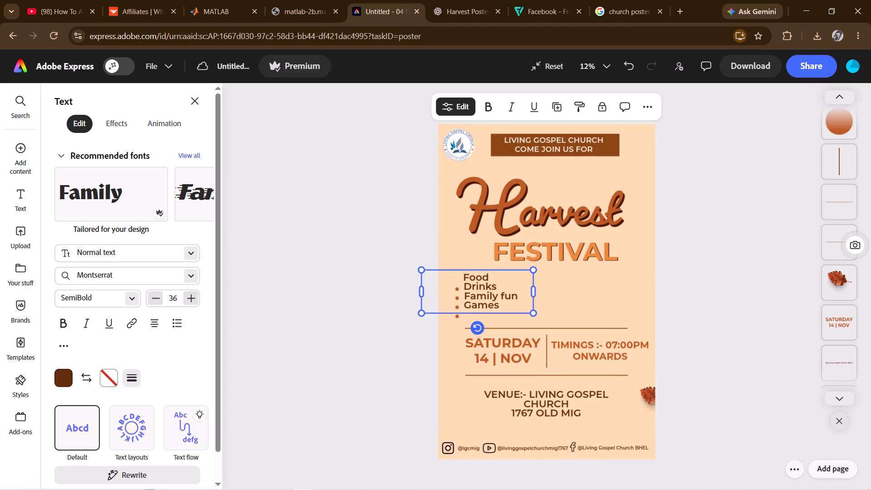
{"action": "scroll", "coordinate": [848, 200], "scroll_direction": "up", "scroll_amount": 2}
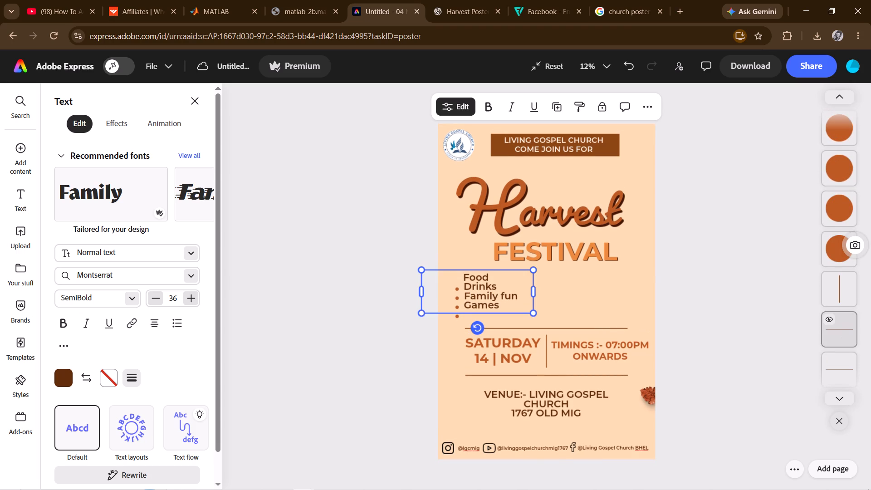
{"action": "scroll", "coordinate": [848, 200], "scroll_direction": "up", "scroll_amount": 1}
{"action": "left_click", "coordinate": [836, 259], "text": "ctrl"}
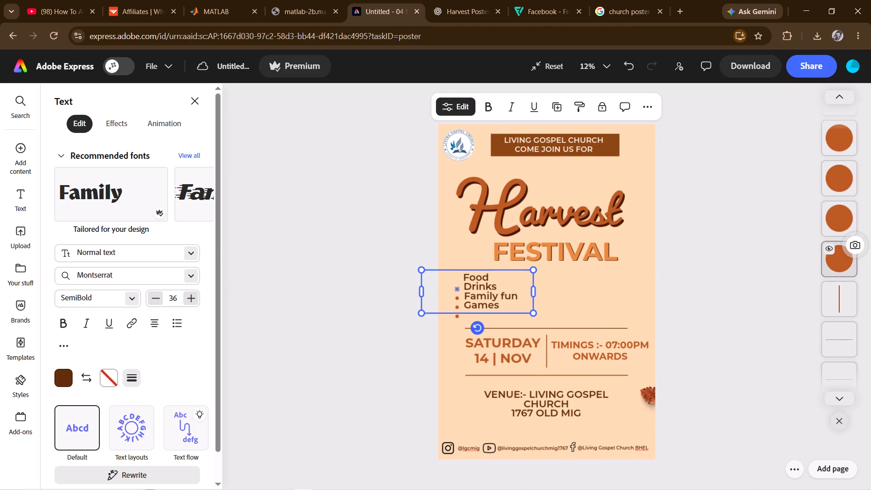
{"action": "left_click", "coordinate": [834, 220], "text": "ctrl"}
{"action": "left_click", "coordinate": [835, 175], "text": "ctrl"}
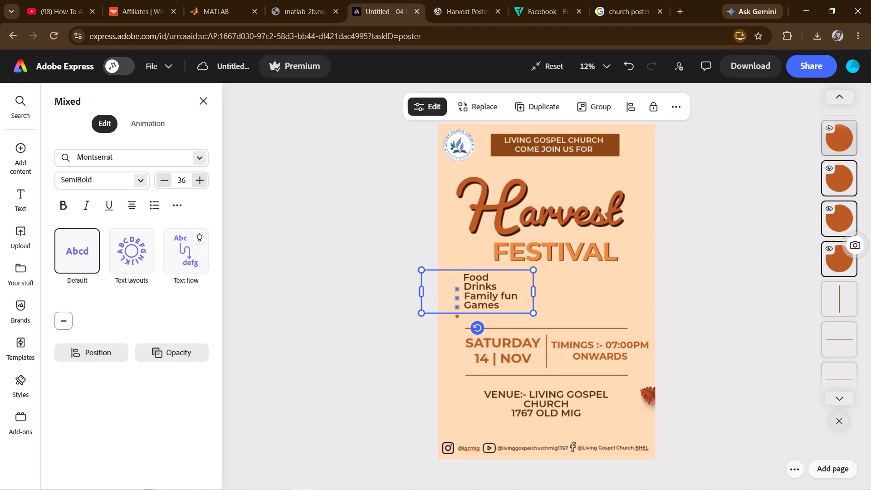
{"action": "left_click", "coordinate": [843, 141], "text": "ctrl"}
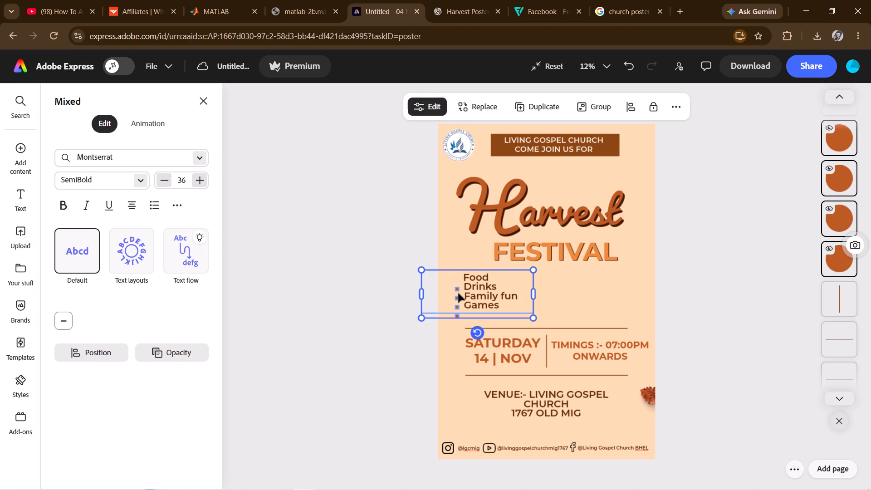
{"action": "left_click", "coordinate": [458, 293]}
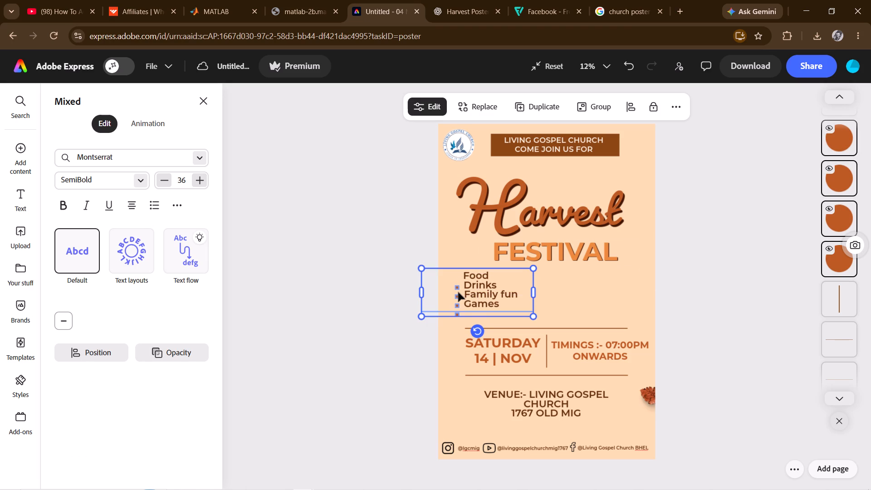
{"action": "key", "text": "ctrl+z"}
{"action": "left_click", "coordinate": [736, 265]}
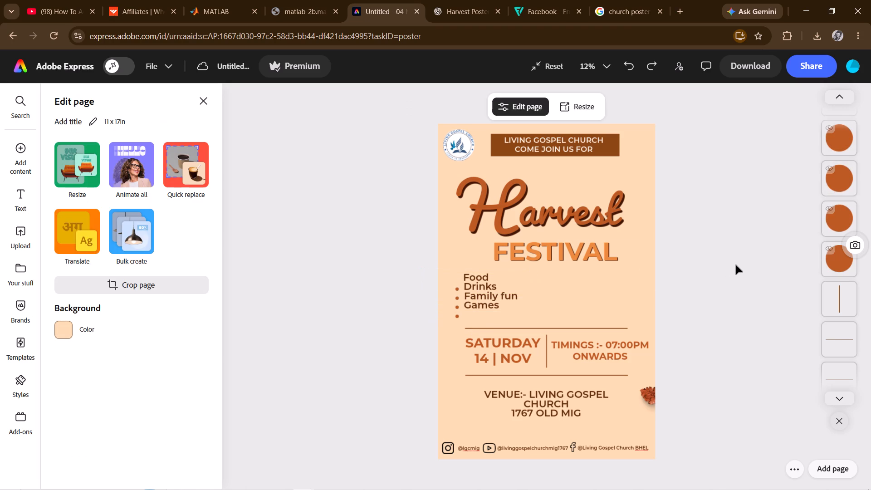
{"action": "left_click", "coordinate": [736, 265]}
Select only the four bullet dots and move them up, aligning each one just beside its line in the activity list.
{"action": "left_click", "coordinate": [830, 263], "text": "ctrl"}
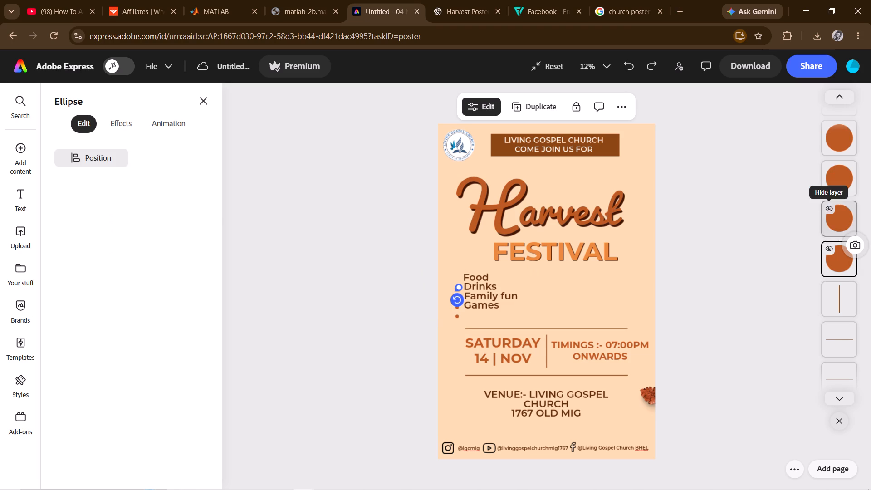
{"action": "left_click", "coordinate": [831, 208], "text": "ctrl"}
{"action": "left_click", "coordinate": [846, 174], "text": "ctrl"}
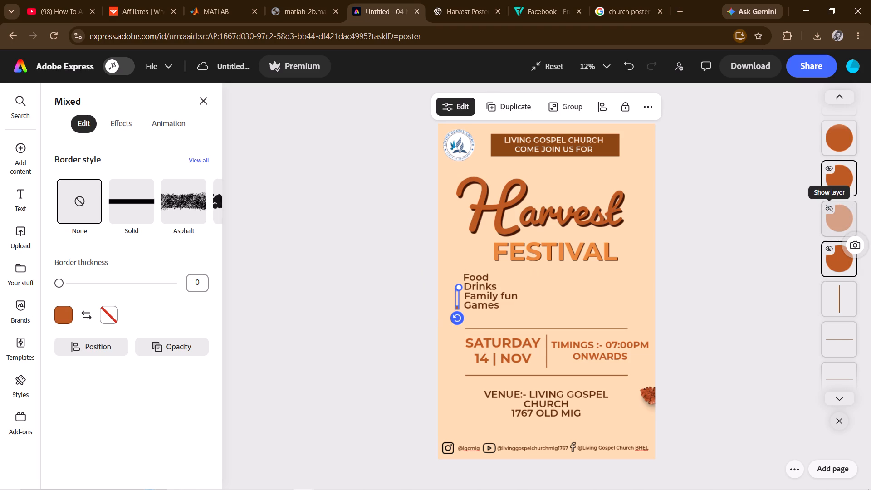
{"action": "left_click", "coordinate": [830, 213], "text": "ctrl"}
{"action": "left_click", "coordinate": [838, 147], "text": "ctrl"}
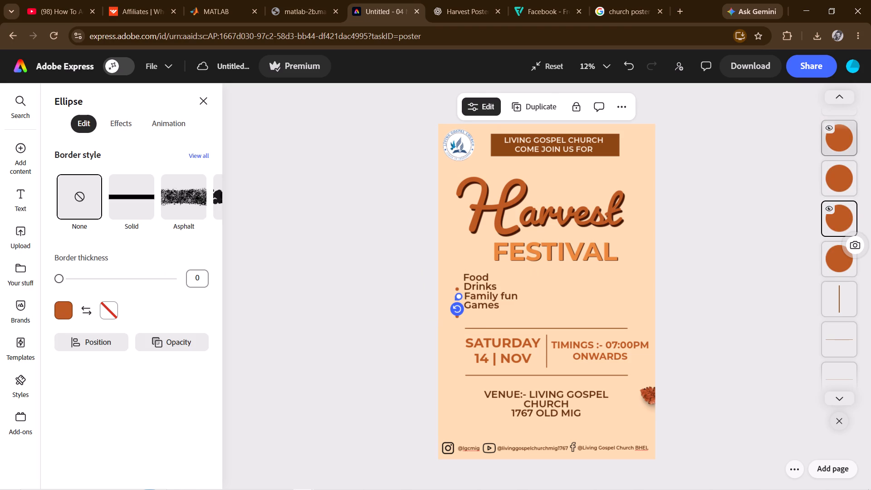
{"action": "left_click", "coordinate": [847, 187], "text": "ctrl"}
{"action": "left_click", "coordinate": [837, 250], "text": "ctrl"}
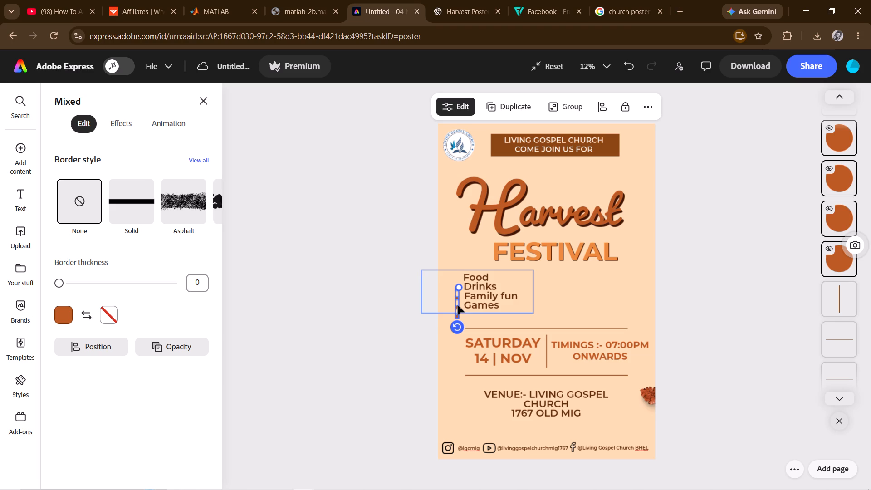
{"action": "left_click_drag", "start_coordinate": [456, 308], "coordinate": [456, 299]}
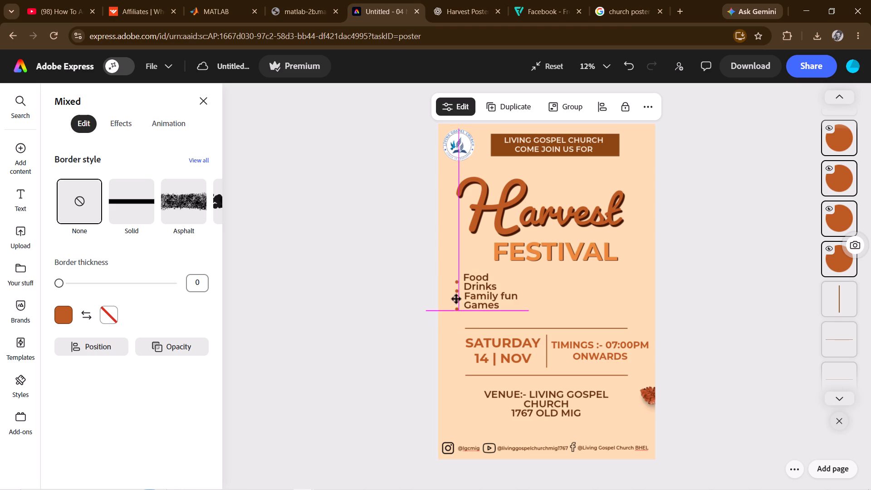
{"action": "left_click_drag", "start_coordinate": [456, 299], "coordinate": [456, 297]}
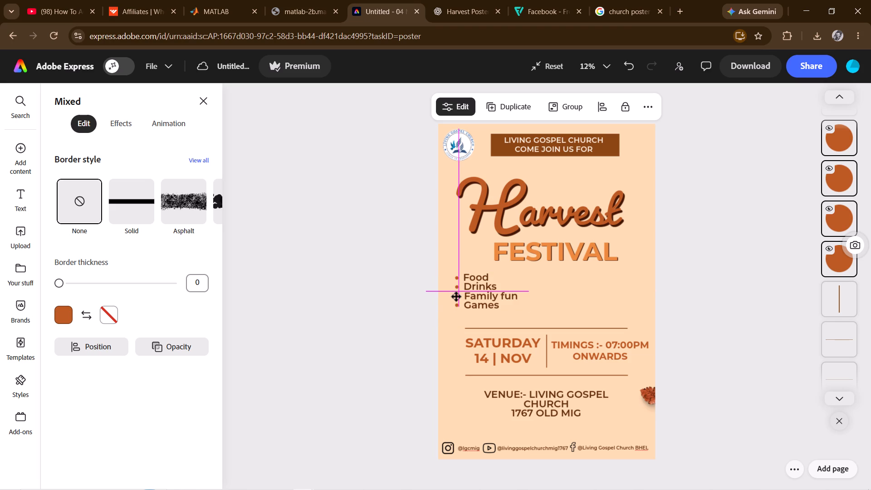
{"action": "left_click_drag", "start_coordinate": [456, 297], "coordinate": [458, 299]}
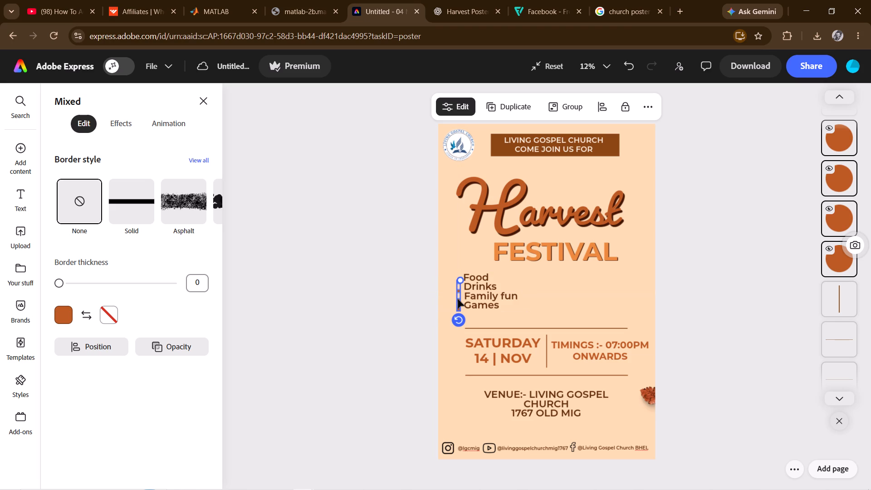
{"action": "left_click", "coordinate": [458, 299]}
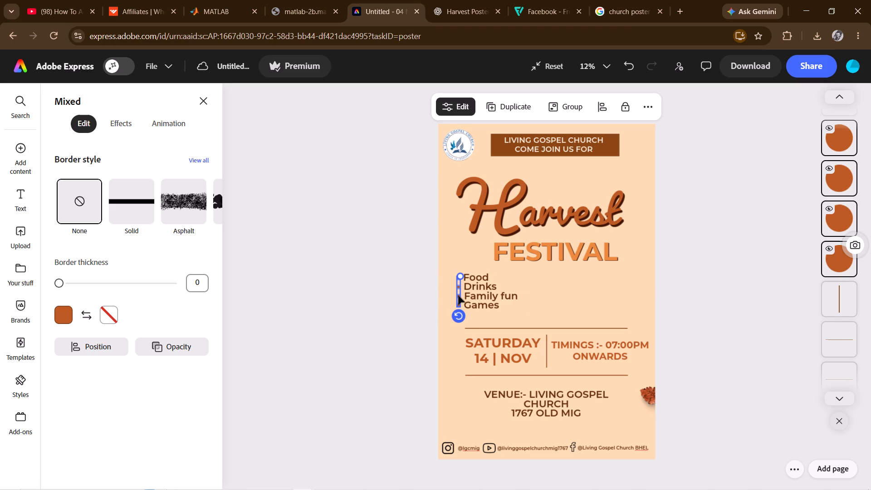
{"action": "left_click", "coordinate": [458, 295]}
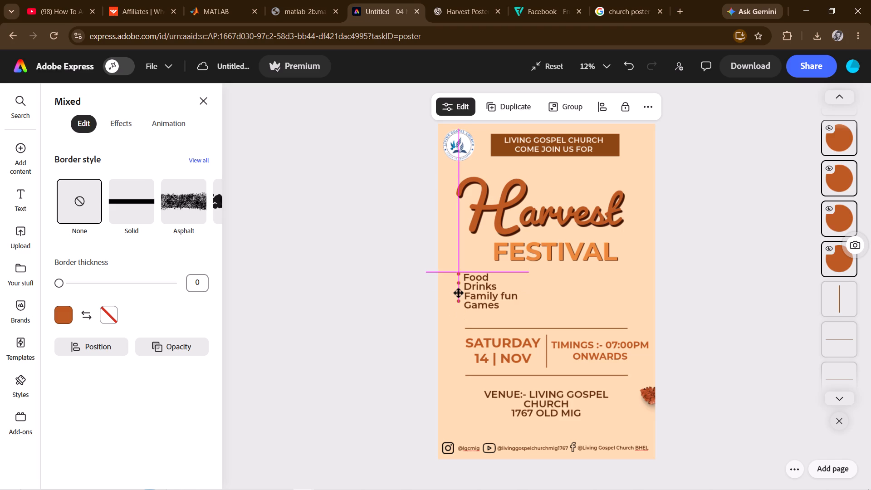
{"action": "left_click", "coordinate": [458, 295]}
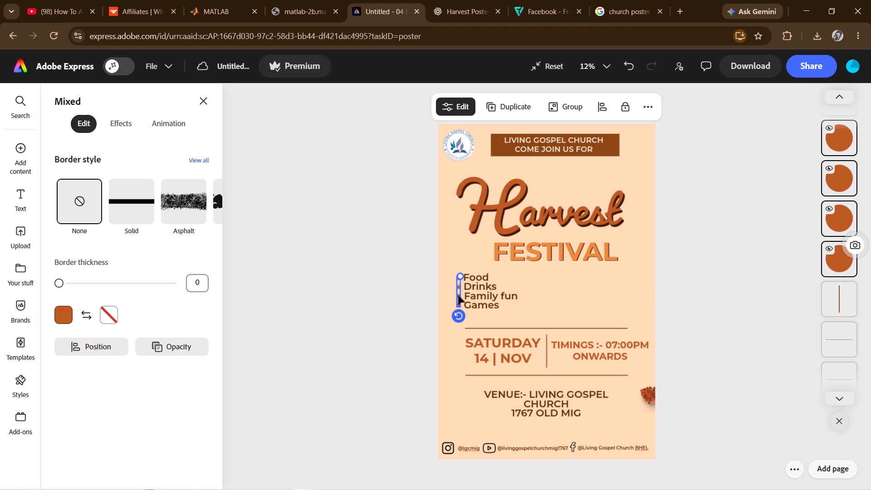
{"action": "left_click", "coordinate": [347, 279]}
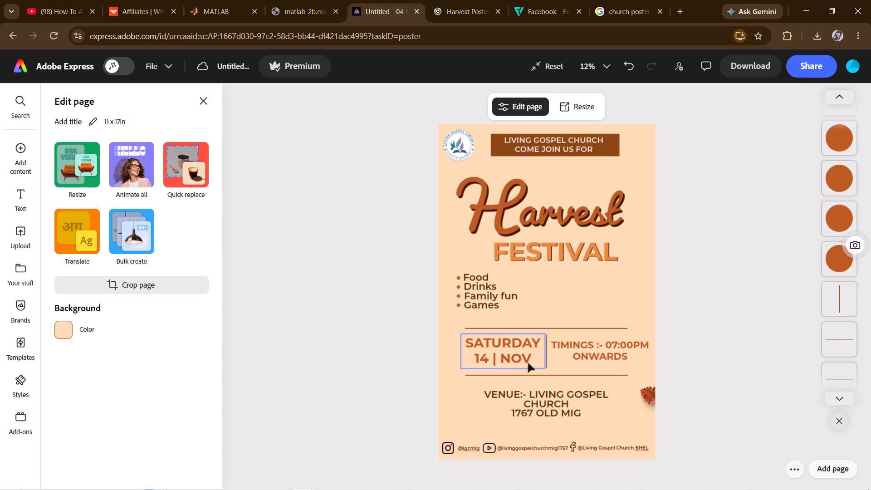
Move the venue text block slightly up toward the divider line below the date and timings.
{"action": "left_click_drag", "start_coordinate": [541, 407], "coordinate": [539, 402]}
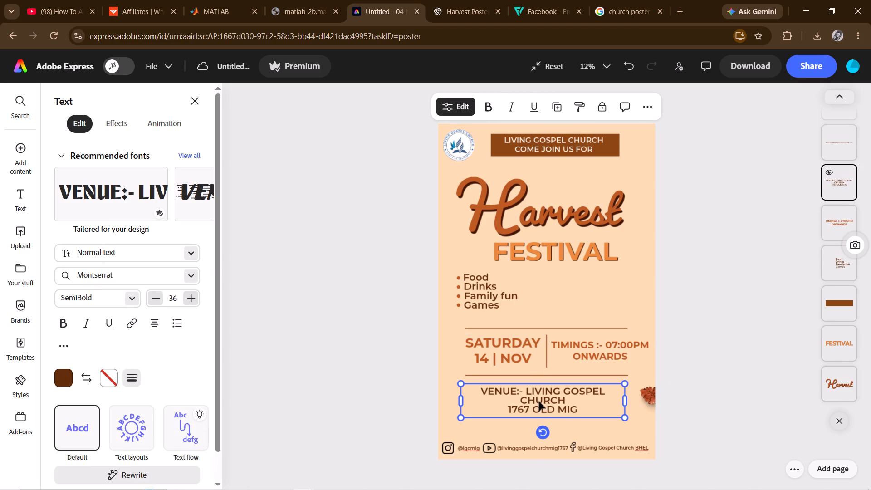
Duplicate the YouTube handle text from the footer and place the copy just below the venue address.
{"action": "left_click", "coordinate": [735, 318]}
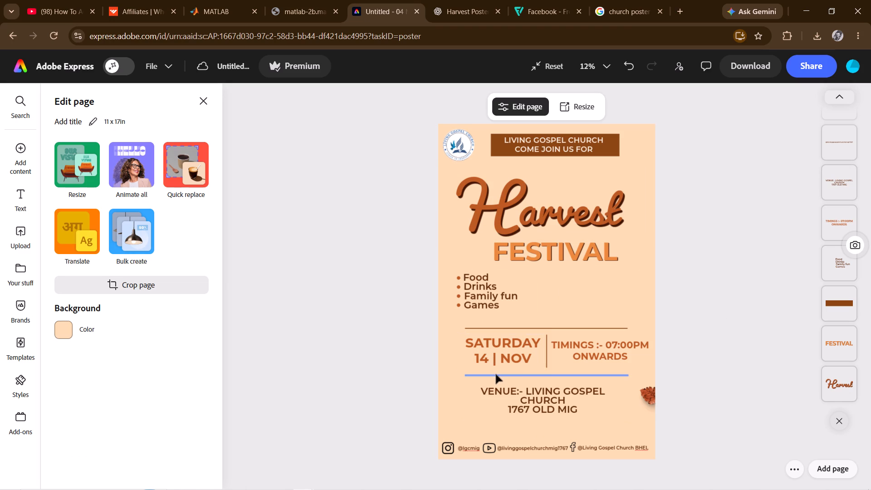
{"action": "left_click", "coordinate": [532, 445]}
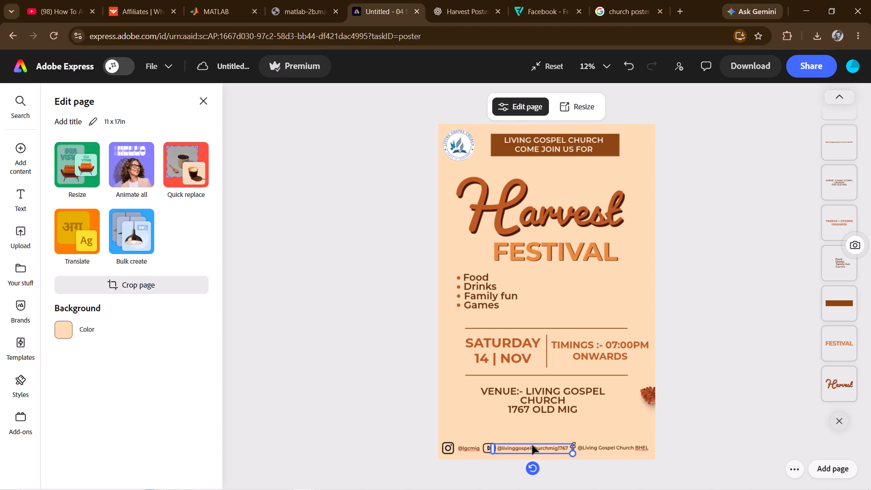
{"action": "key", "text": "ctrl+d"}
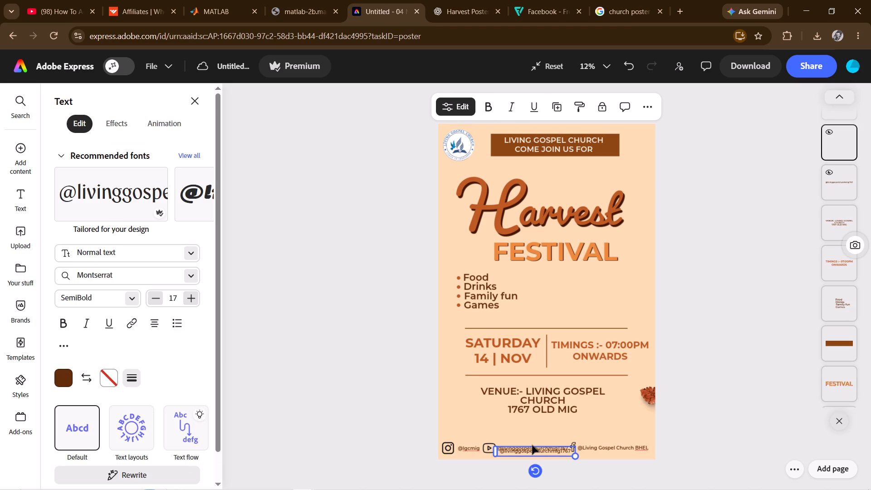
{"action": "left_click_drag", "start_coordinate": [531, 451], "coordinate": [539, 392]}
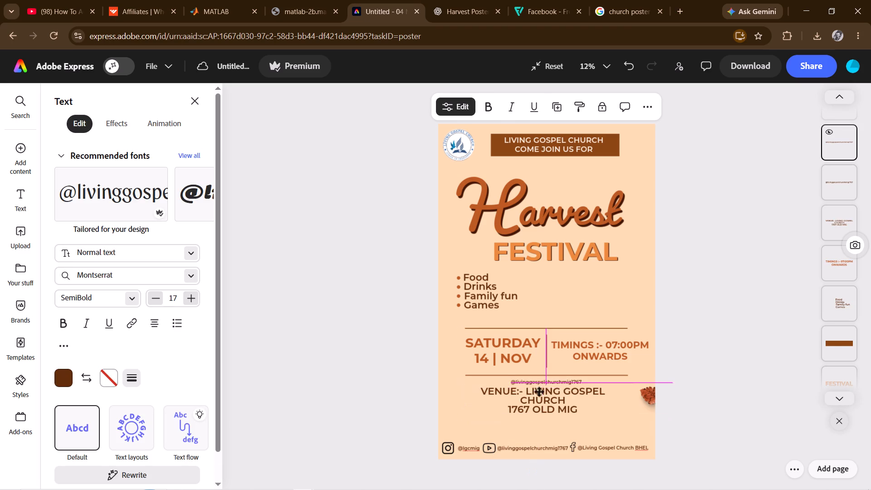
{"action": "left_click_drag", "start_coordinate": [539, 392], "coordinate": [532, 424]}
Replace the copied handle text with the opening of the verse: 'THE LAND YIELDED ITS HARVEST;.
{"action": "left_click", "coordinate": [532, 424]}
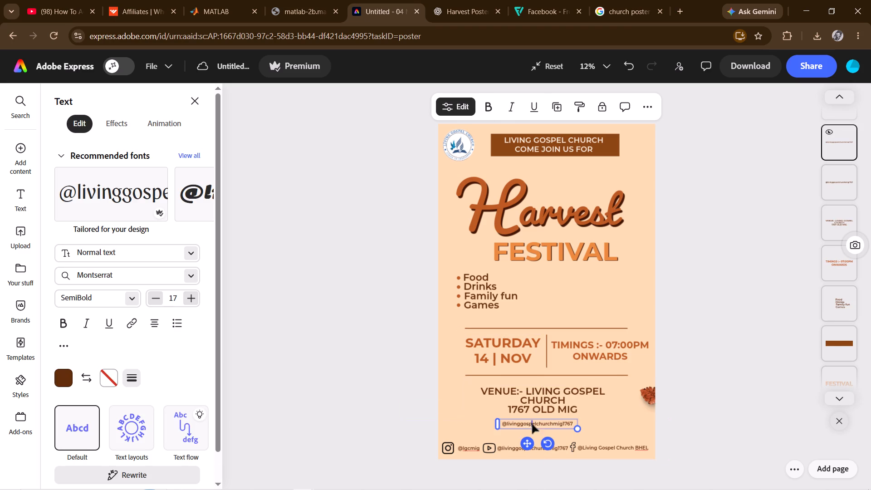
{"action": "key", "text": "ctrl+a"}
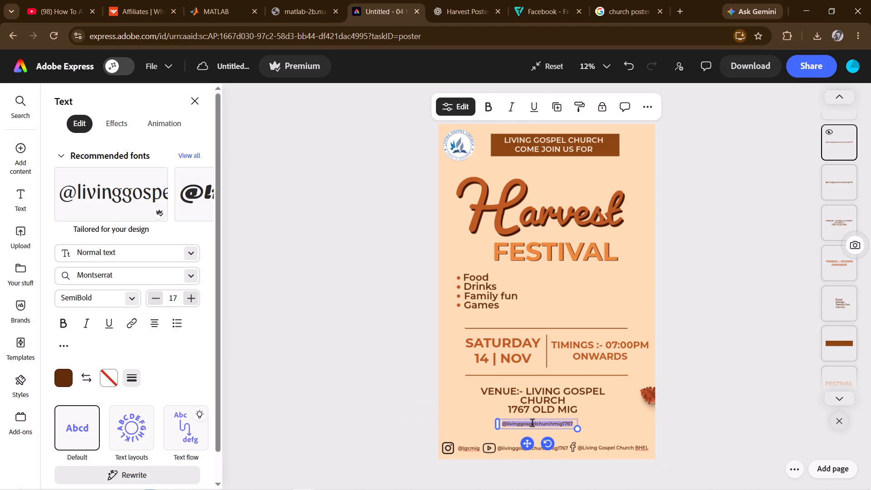
{"action": "key", "text": "BackSpace"}
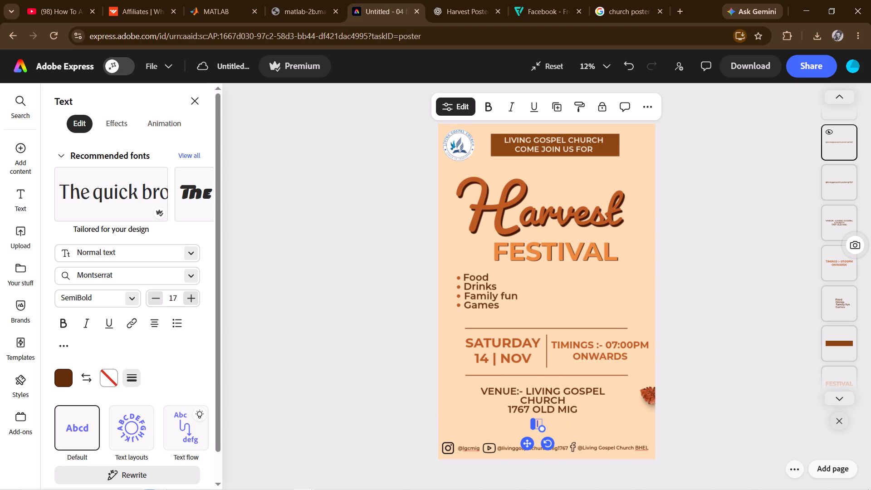
{"action": "key", "text": "apostrophe"}
{"action": "type", "text": "THE"}
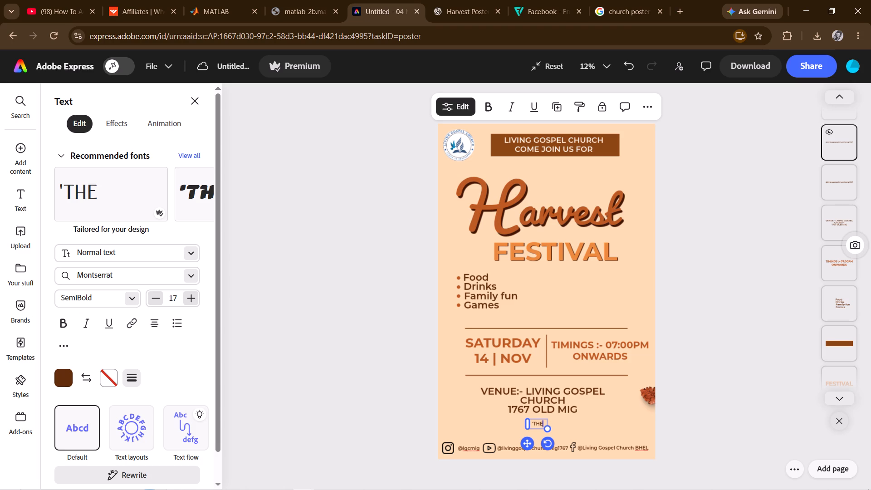
{"action": "key", "text": "space"}
{"action": "type", "text": "LAND"}
{"action": "key", "text": "space"}
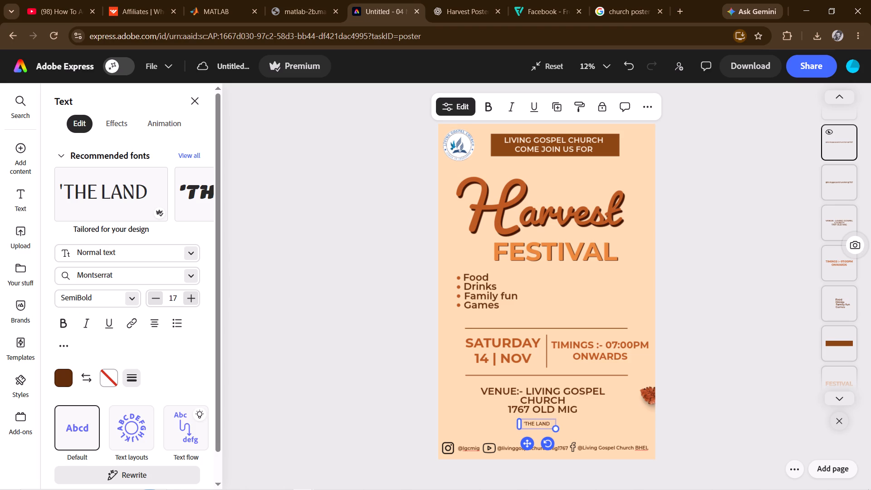
{"action": "type", "text": "YI"}
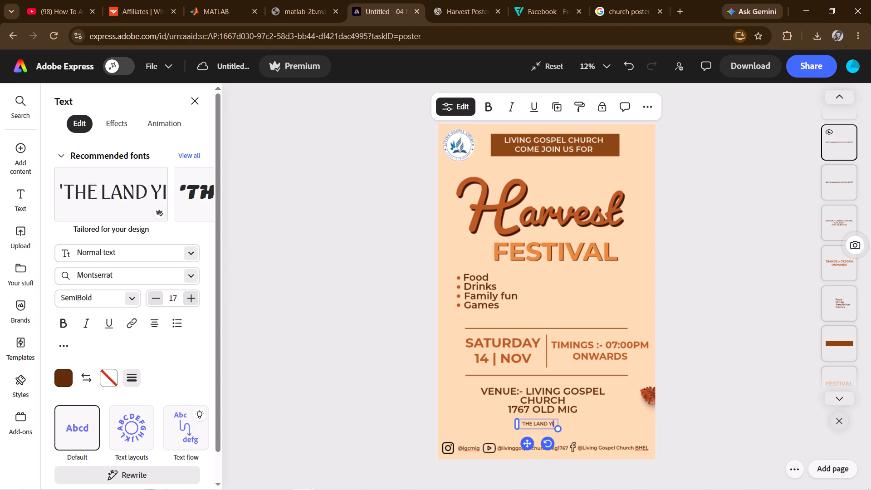
{"action": "type", "text": "EL"}
{"action": "type", "text": "DED ITS HARVEST;"}
{"action": "key", "text": "space"}
Continue the verse line after the semicolon with GOD,OUR GOD,HAS.
{"action": "key", "text": "g"}
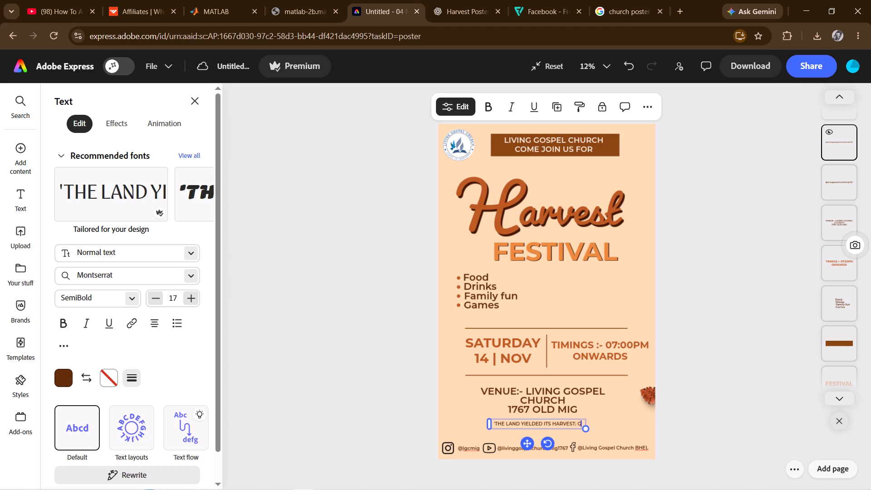
{"action": "key", "text": "p"}
{"action": "key", "text": "BackSpace"}
{"action": "key", "text": "o"}
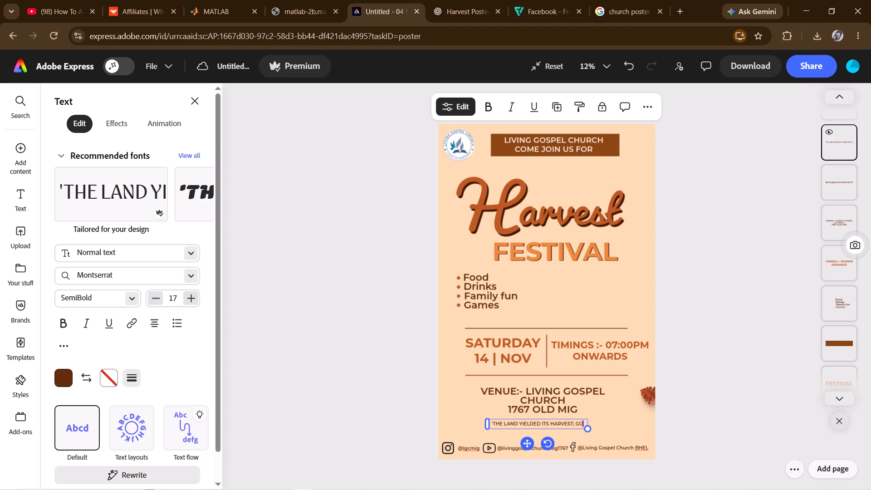
{"action": "key", "text": "d"}
{"action": "type", "text": ",OUR"}
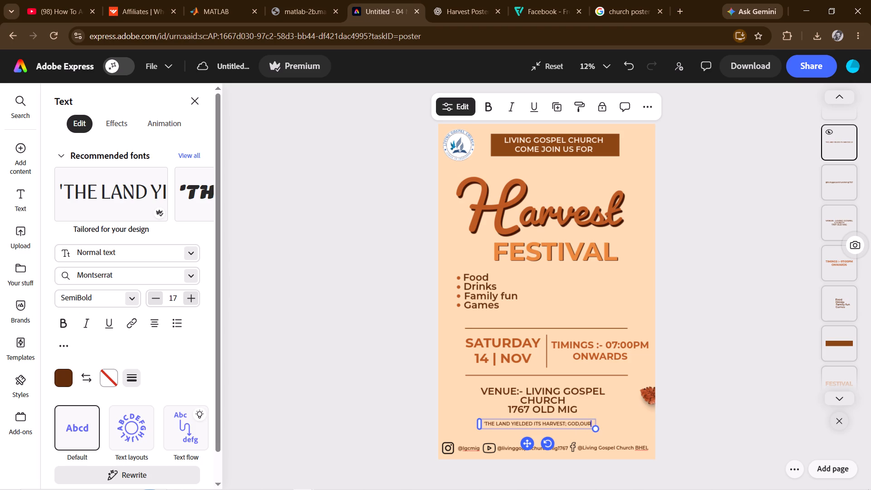
{"action": "key", "text": "space"}
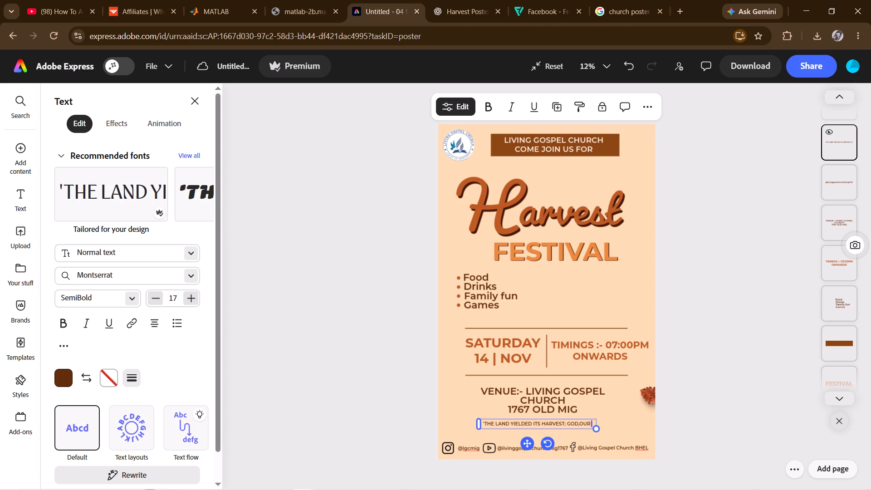
{"action": "type", "text": "GOD"}
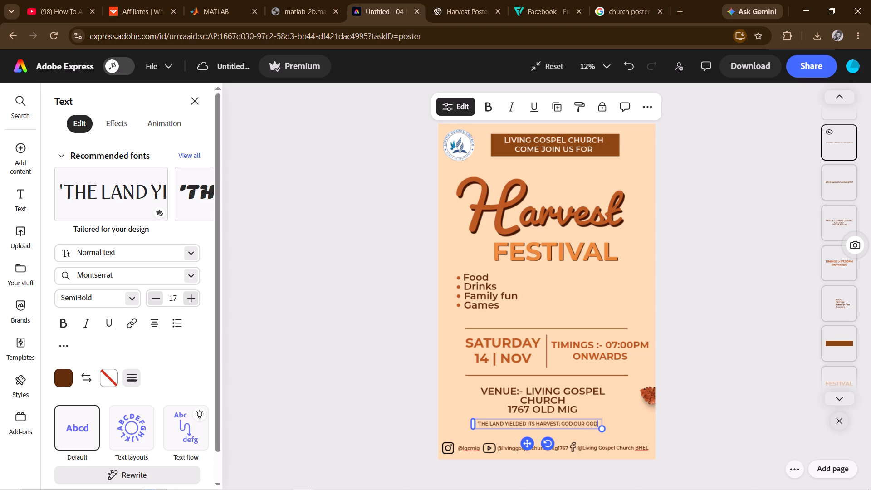
{"action": "key", "text": "comma"}
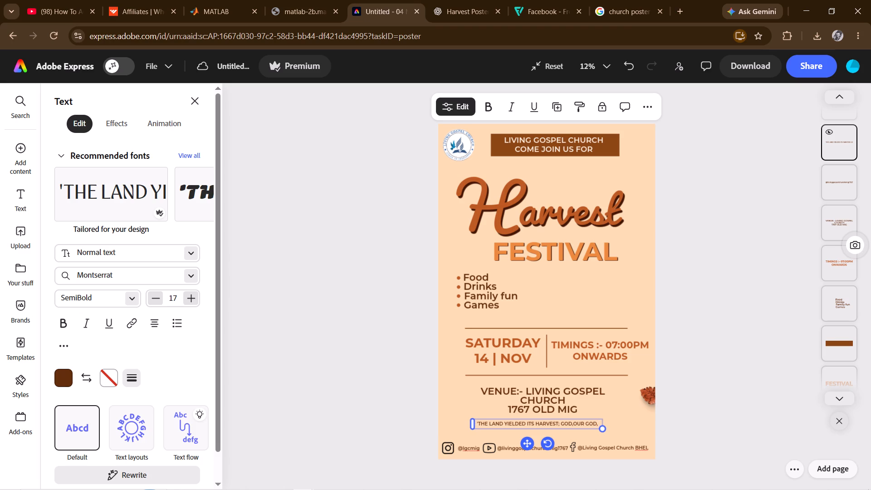
{"action": "type", "text": "HAS"}
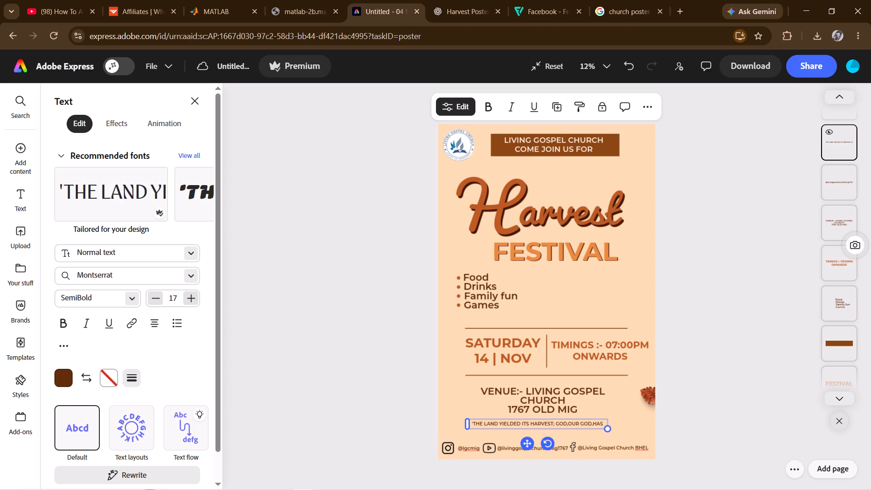
Add a space on both sides of the comma between GOD and OUR in the verse.
{"action": "key", "text": "Left"}
{"action": "key", "text": "Left"}
{"action": "key", "text": "Left"}
{"action": "key", "text": "Left"}
{"action": "key", "text": "Left"}
{"action": "key", "text": "Left"}
{"action": "key", "text": "Left"}
{"action": "key", "text": "Left"}
{"action": "key", "text": "Left"}
{"action": "key", "text": "Left"}
{"action": "key", "text": "Left"}
{"action": "key", "text": "space"}
{"action": "key", "text": "Left"}
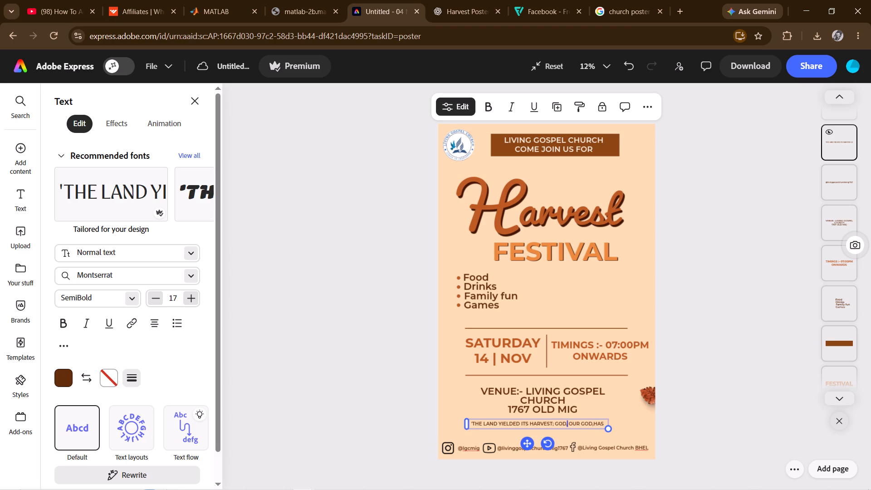
{"action": "key", "text": "Left"}
{"action": "key", "text": "space"}
Add a space on both sides of the comma between the second GOD and HAS.
{"action": "key", "text": "Right"}
{"action": "key", "text": "Right"}
{"action": "key", "text": "Right"}
{"action": "key", "text": "Right"}
{"action": "key", "text": "Right"}
{"action": "key", "text": "Right"}
{"action": "key", "text": "Right"}
{"action": "key", "text": "Right"}
{"action": "key", "text": "Right"}
{"action": "key", "text": "Right"}
{"action": "key", "text": "Right"}
{"action": "key", "text": "Right"}
{"action": "key", "text": "Right"}
{"action": "key", "text": "Right"}
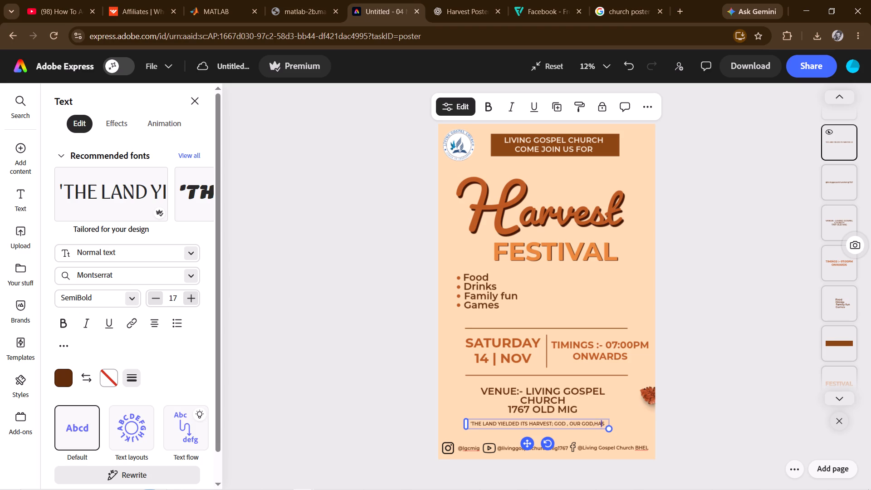
{"action": "key", "text": "Left"}
{"action": "key", "text": "Left"}
{"action": "key", "text": "Left"}
{"action": "key", "text": "space"}
{"action": "key", "text": "Left"}
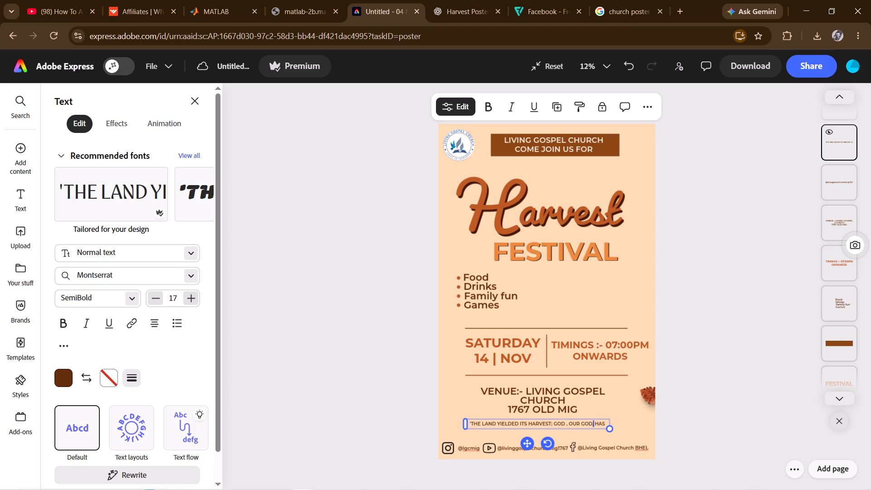
{"action": "key", "text": "Left"}
{"action": "key", "text": "space"}
{"action": "key", "text": "Right"}
{"action": "key", "text": "Right"}
{"action": "key", "text": "Right"}
{"action": "key", "text": "Right"}
{"action": "key", "text": "Right"}
{"action": "key", "text": "Right"}
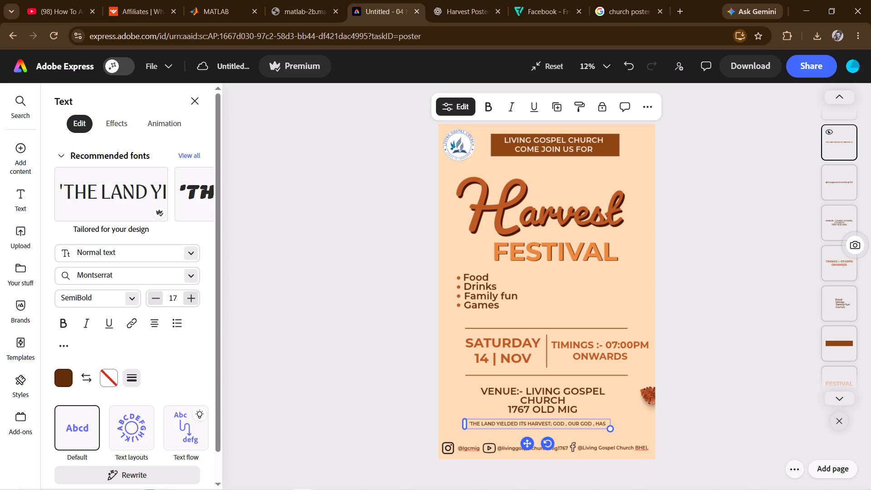
Complete the verse after HAS with BLESSES US.' and keep it on a single line.
{"action": "key", "text": "space"}
{"action": "type", "text": "BLESSES"}
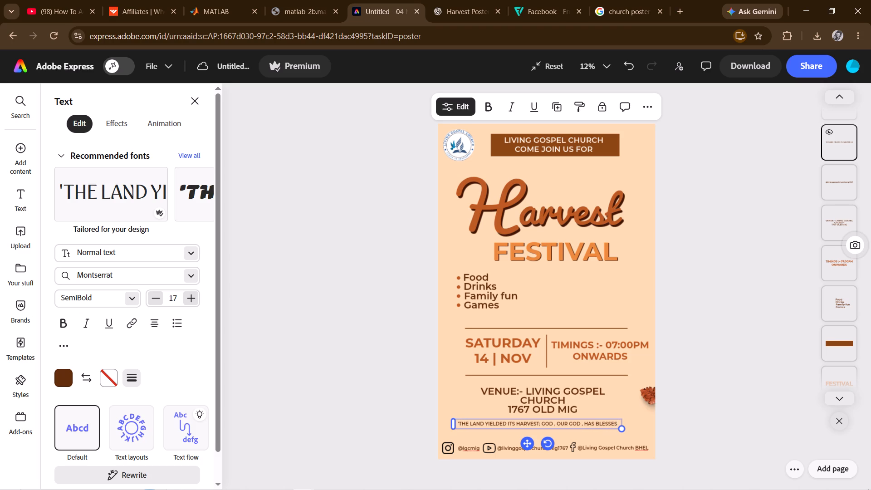
{"action": "key", "text": "space"}
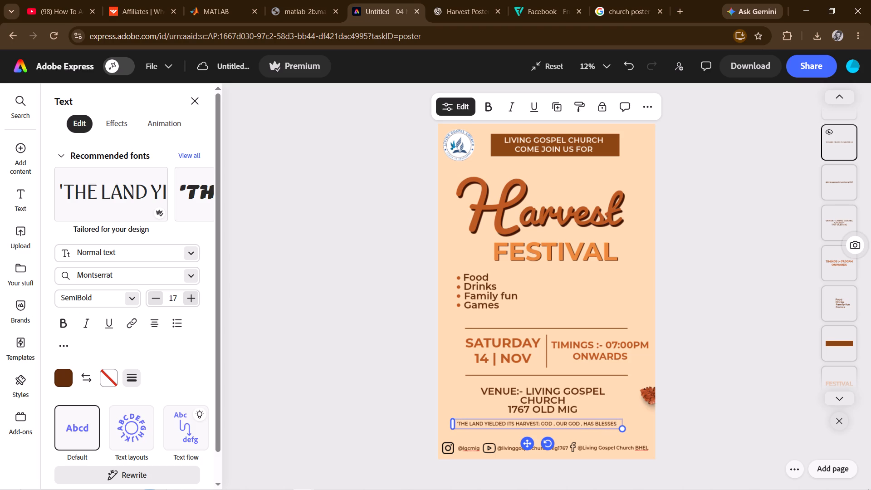
{"action": "type", "text": "US"}
{"action": "type", "text": ".'"}
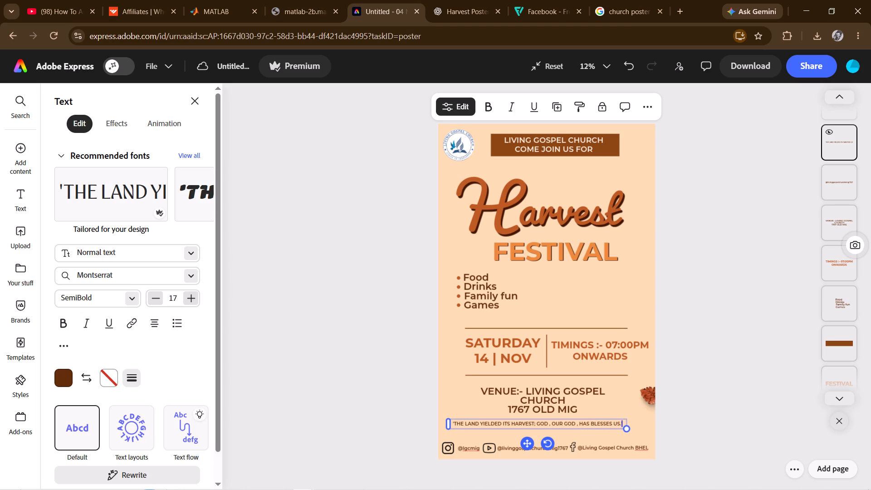
{"action": "key", "text": "Return"}
{"action": "key", "text": "BackSpace"}
Change the verse's closing and opening single quotation marks to double quotation marks.
{"action": "key", "text": "BackSpace"}
{"action": "key", "text": "shift+quotedbl"}
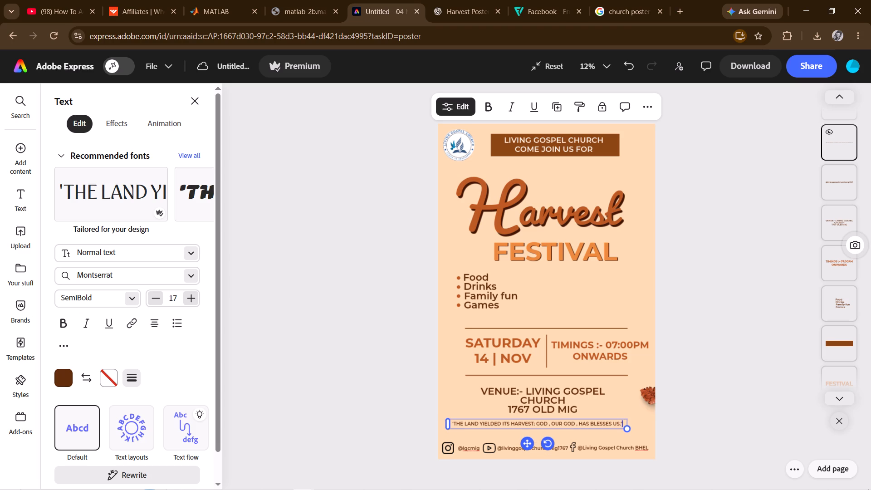
{"action": "key", "text": "Up"}
{"action": "key", "text": "Right"}
{"action": "key", "text": "BackSpace"}
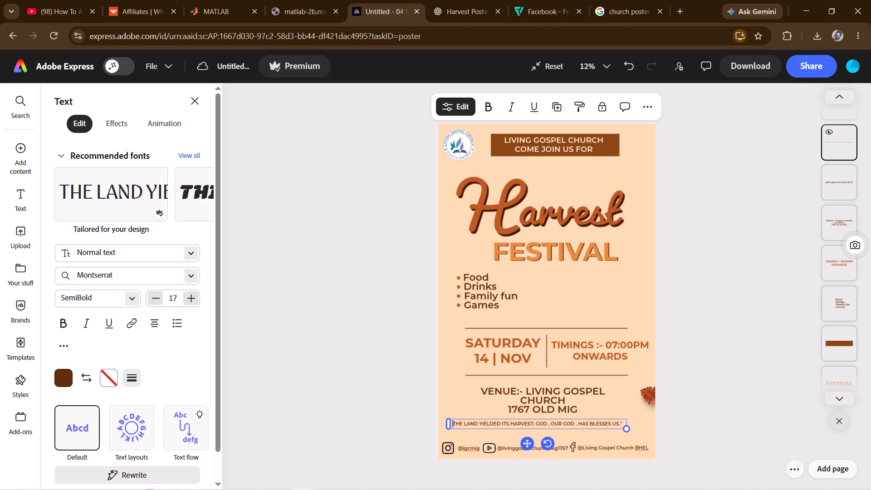
{"action": "key", "text": "shift+quotedbl"}
{"action": "key", "text": "Left"}
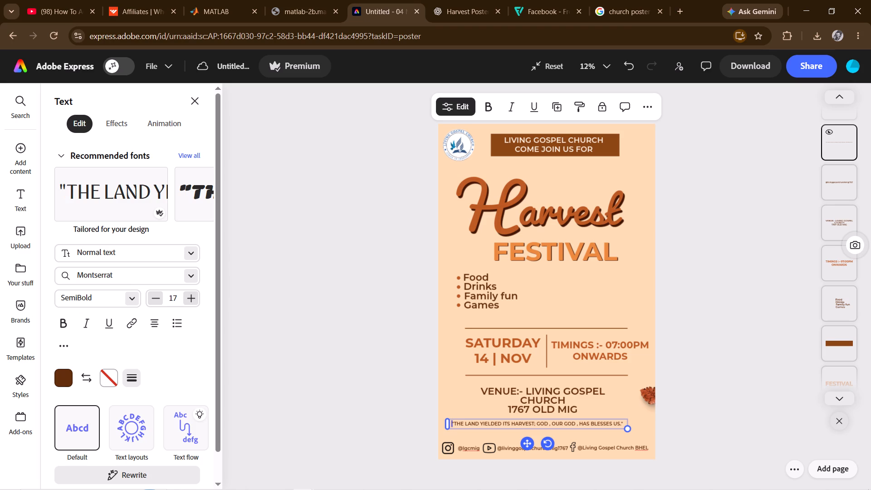
{"action": "key", "text": "Right"}
{"action": "key", "text": "Left"}
{"action": "key", "text": "Left"}
{"action": "key", "text": "Left"}
Add the reference line -PSALMS 67:6 directly beneath the verse in the same text block.
{"action": "key", "text": "Up"}
{"action": "key", "text": "Down"}
{"action": "key", "text": "Return"}
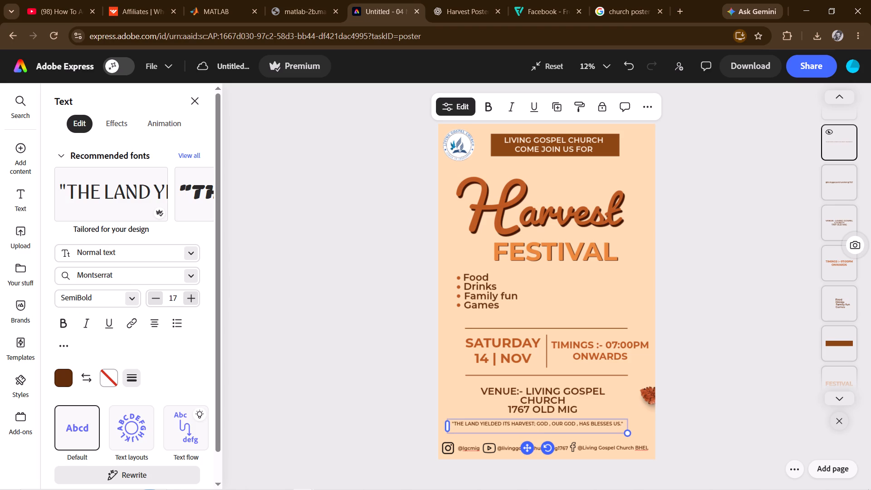
{"action": "key", "text": "minus"}
{"action": "key", "text": "p"}
{"action": "key", "text": "s"}
{"action": "type", "text": "AL"}
{"action": "type", "text": "MS"}
{"action": "key", "text": "space"}
{"action": "type", "text": "67"}
{"action": "key", "text": "shift+colon"}
{"action": "key", "text": "6"}
Insert a blank line between the end of the verse and the -PSALMS 67:6 reference.
{"action": "left_click", "coordinate": [624, 426]}
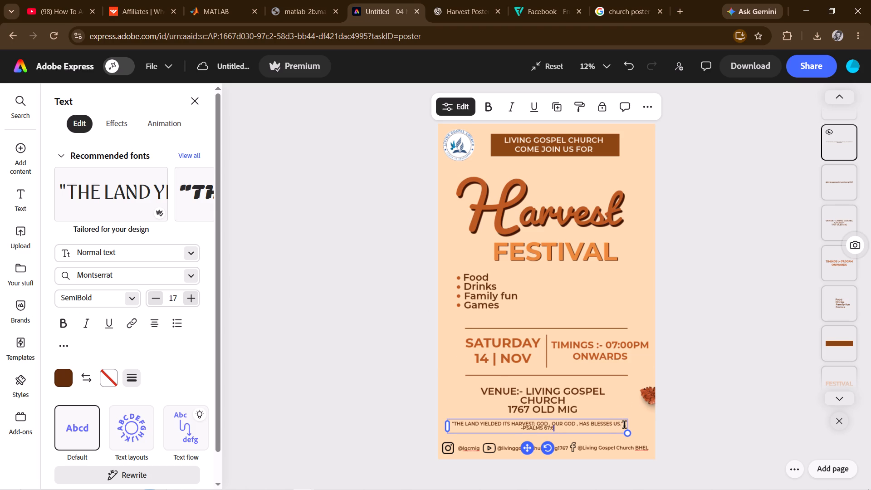
{"action": "left_click", "coordinate": [624, 426]}
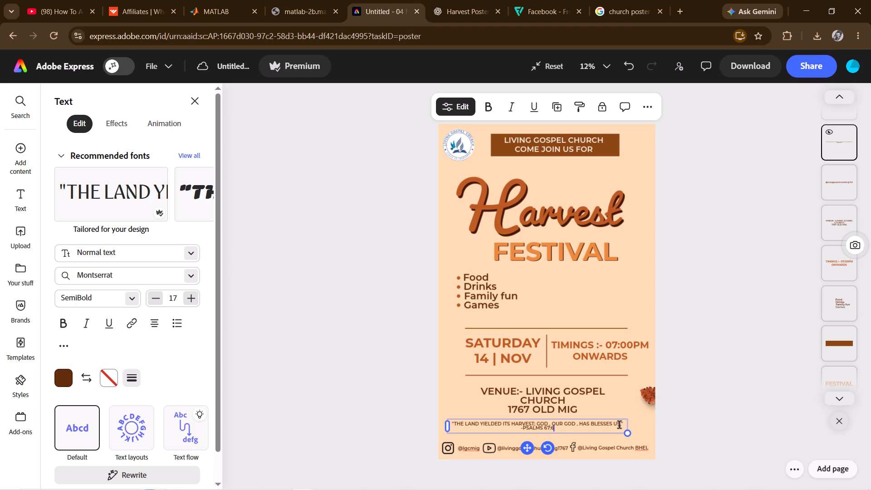
{"action": "left_click", "coordinate": [619, 426]}
{"action": "left_click", "coordinate": [611, 426]}
{"action": "key", "text": "Up"}
{"action": "key", "text": "Right"}
{"action": "key", "text": "Right"}
{"action": "key", "text": "Right"}
{"action": "key", "text": "Right"}
{"action": "key", "text": "Right"}
{"action": "key", "text": "Right"}
{"action": "key", "text": "Right"}
{"action": "key", "text": "Right"}
{"action": "key", "text": "Right"}
{"action": "key", "text": "Right"}
{"action": "key", "text": "Right"}
{"action": "key", "text": "Right"}
{"action": "key", "text": "Right"}
{"action": "key", "text": "Right"}
{"action": "key", "text": "Right"}
{"action": "key", "text": "Right"}
{"action": "key", "text": "Right"}
{"action": "key", "text": "Right"}
{"action": "key", "text": "Right"}
{"action": "key", "text": "Right"}
{"action": "key", "text": "Left"}
{"action": "key", "text": "Left"}
{"action": "key", "text": "Return"}
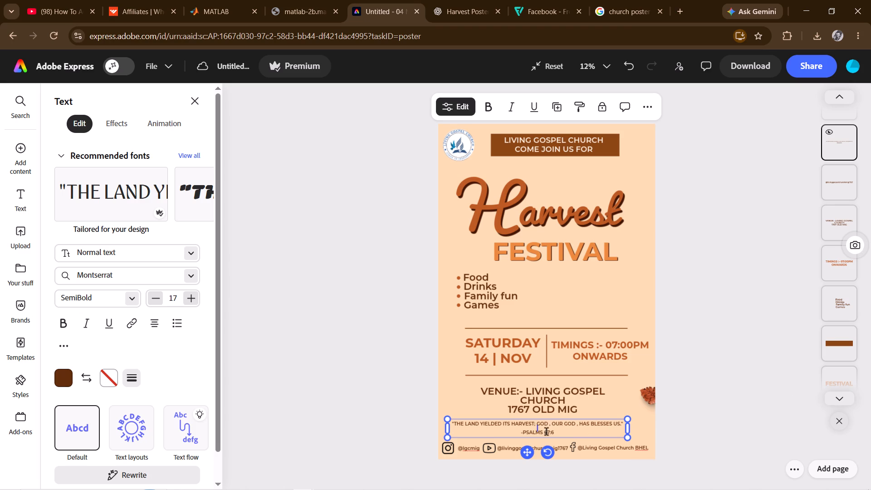
Add a space between HARVEST and the semicolon in the verse, and finish editing the text.
{"action": "left_click", "coordinate": [533, 425]}
{"action": "key", "text": "space"}
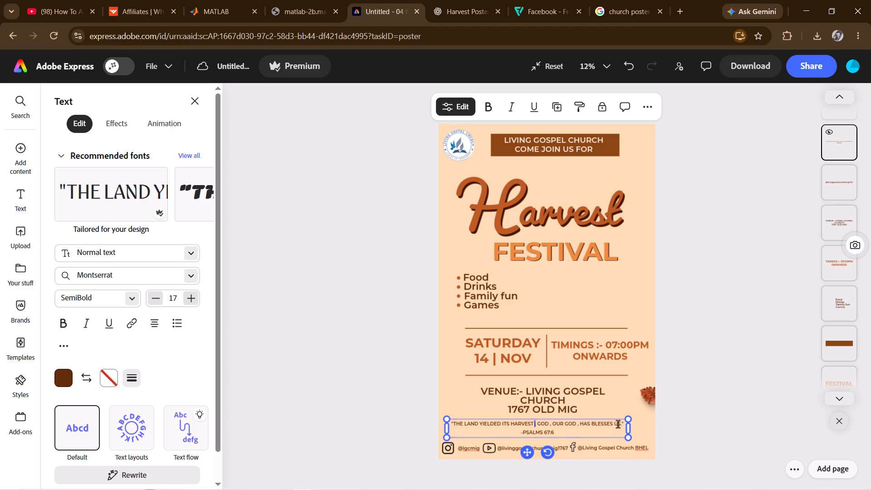
{"action": "left_click", "coordinate": [723, 398]}
{"action": "left_click", "coordinate": [723, 398]}
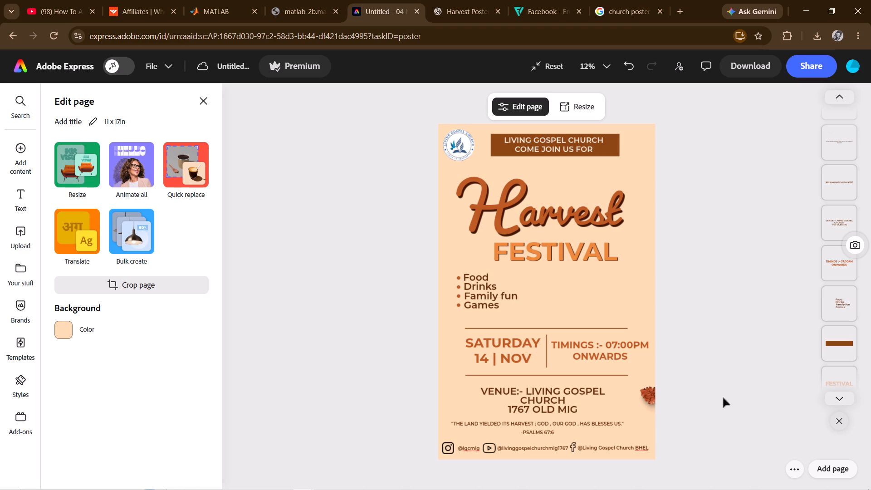
Nudge the verse and reference text block slightly to the right on the poster.
{"action": "left_click", "coordinate": [559, 426]}
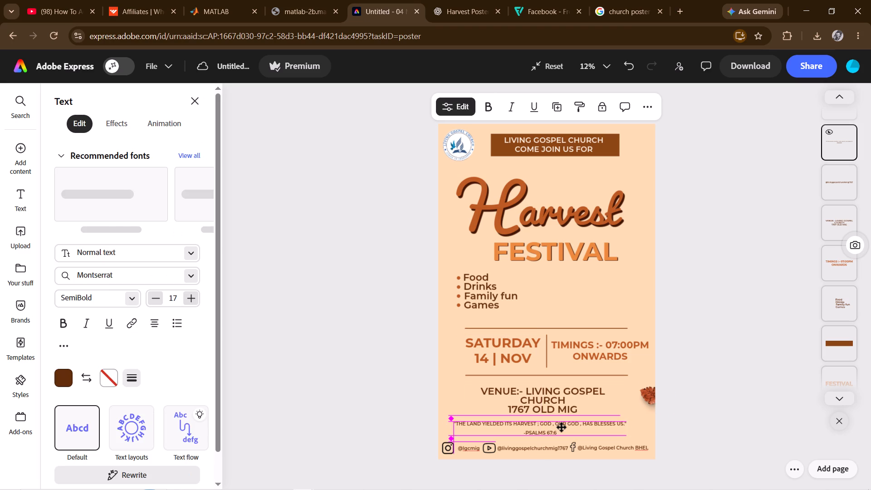
{"action": "left_click", "coordinate": [749, 387]}
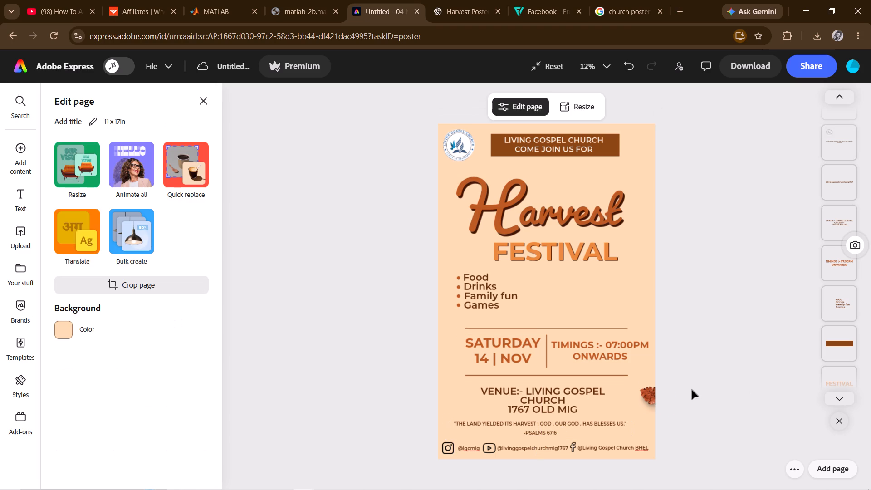
Move the venue text block left on the poster, keeping it at about the same height above the verse.
{"action": "left_click_drag", "start_coordinate": [559, 392], "coordinate": [528, 388]}
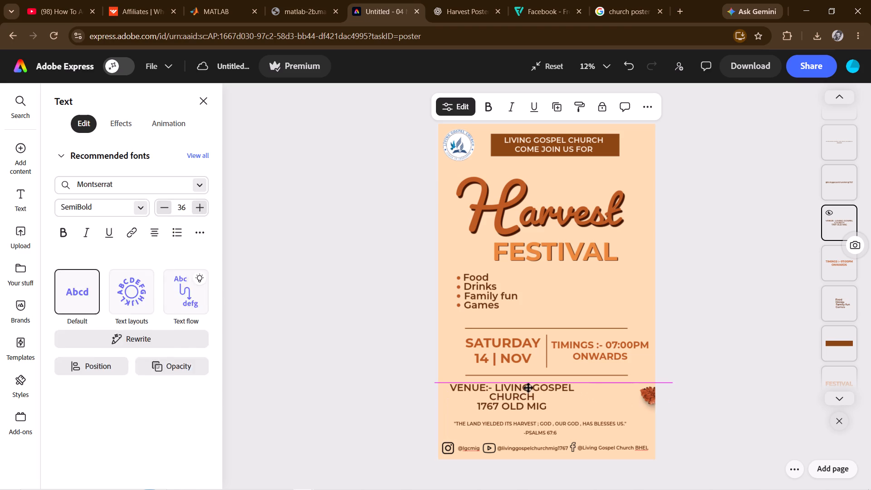
{"action": "left_click_drag", "start_coordinate": [528, 388], "coordinate": [531, 391]}
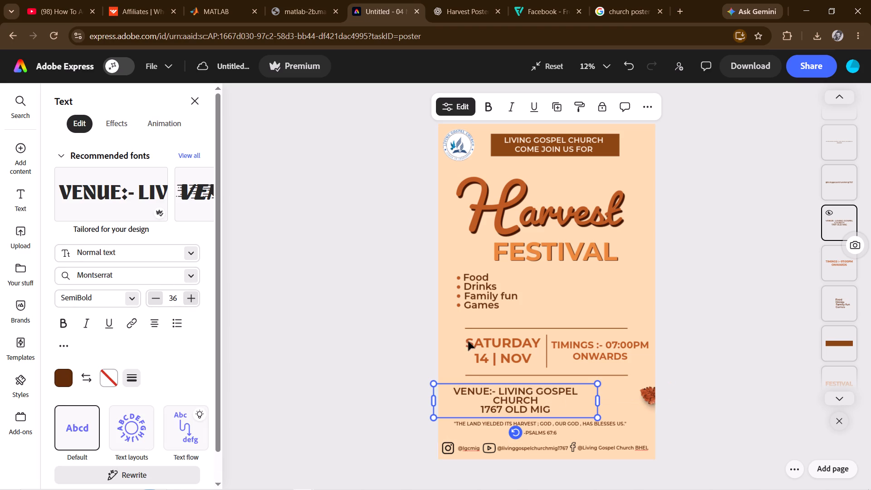
{"action": "left_click", "coordinate": [341, 161]}
Look through the previously uploaded images for one to use on the poster.
{"action": "left_click", "coordinate": [19, 237]}
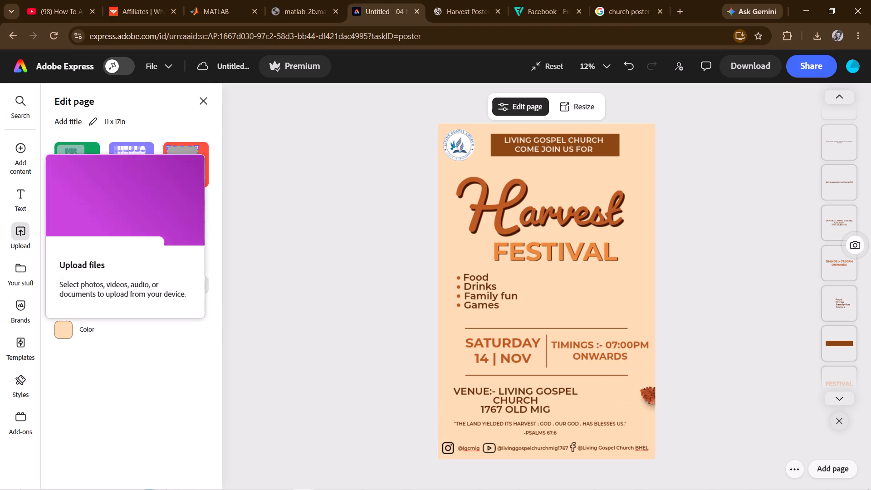
{"action": "scroll", "coordinate": [73, 250], "scroll_direction": "down", "scroll_amount": 12}
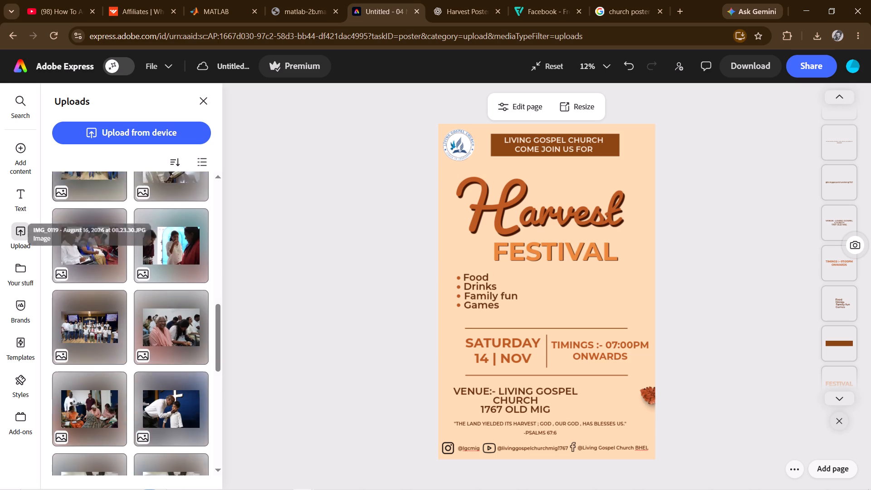
{"action": "scroll", "coordinate": [73, 250], "scroll_direction": "down", "scroll_amount": 10}
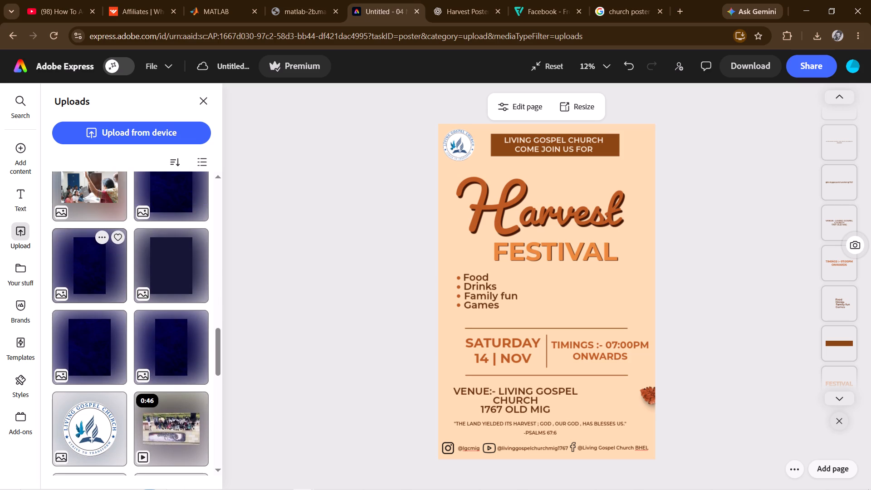
{"action": "scroll", "coordinate": [73, 250], "scroll_direction": "down", "scroll_amount": 7}
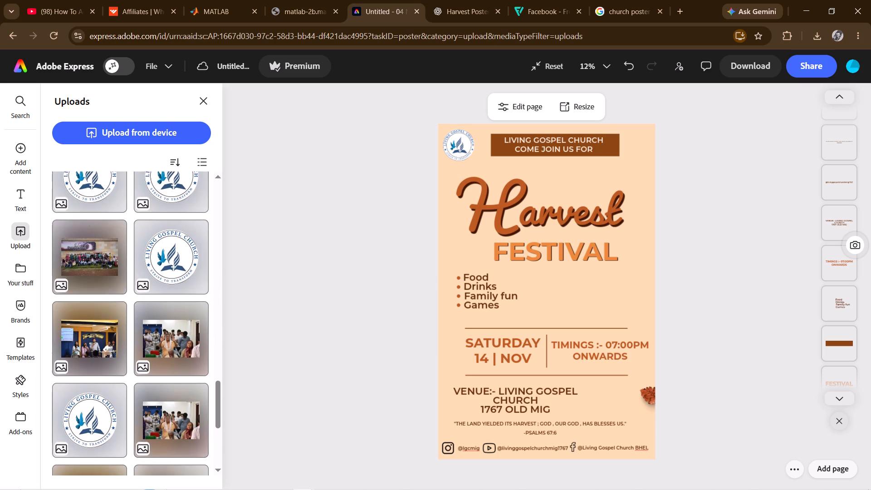
{"action": "scroll", "coordinate": [73, 250], "scroll_direction": "down", "scroll_amount": 12}
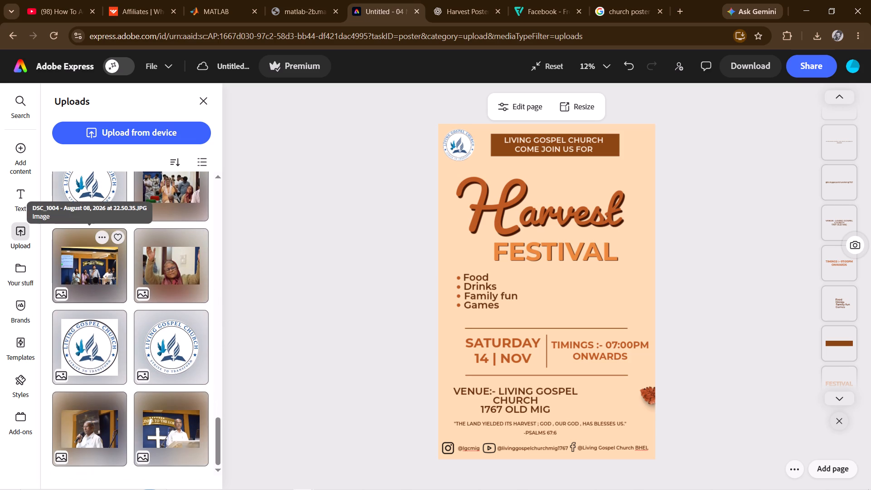
{"action": "scroll", "coordinate": [73, 250], "scroll_direction": "down", "scroll_amount": 3}
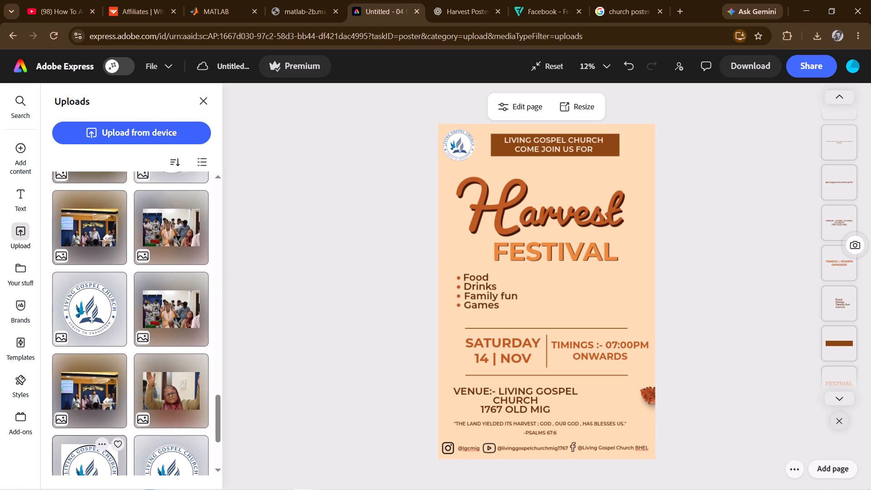
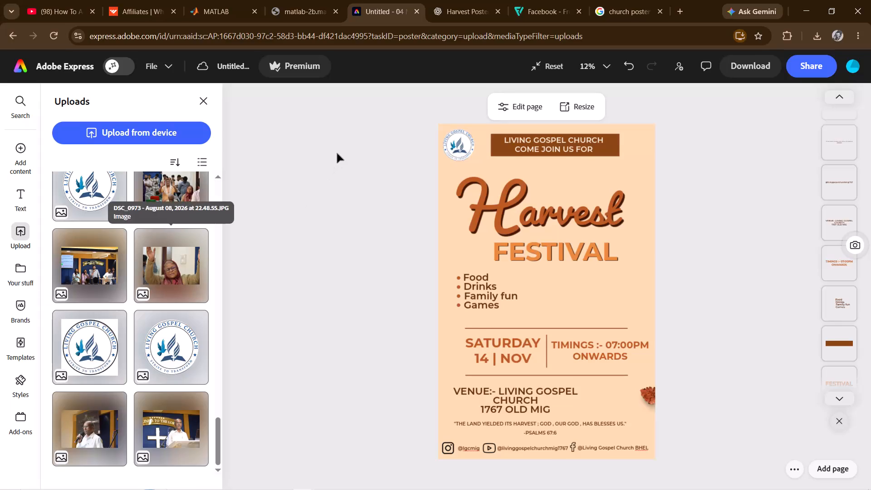
Search the media library for "qr code scan me" and browse the photo results.
{"action": "scroll", "coordinate": [337, 153], "scroll_direction": "up", "scroll_amount": 1}
{"action": "scroll", "coordinate": [149, 229], "scroll_direction": "up", "scroll_amount": 17}
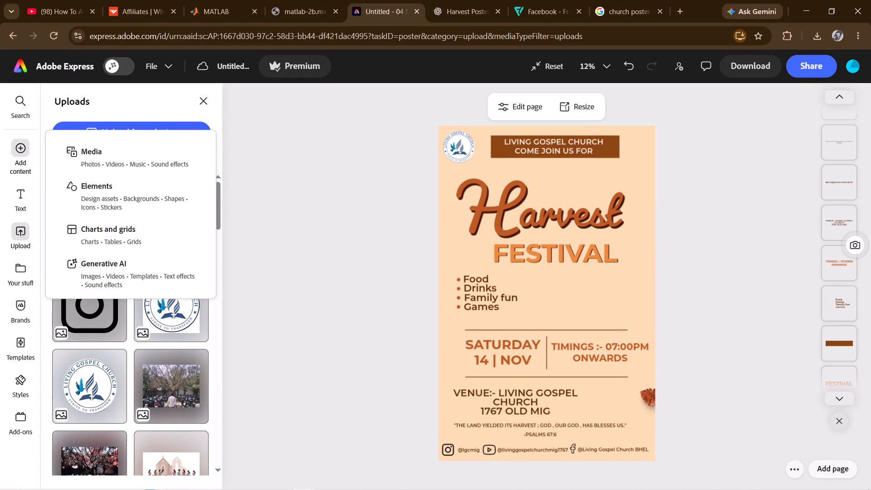
{"action": "left_click", "coordinate": [119, 152]}
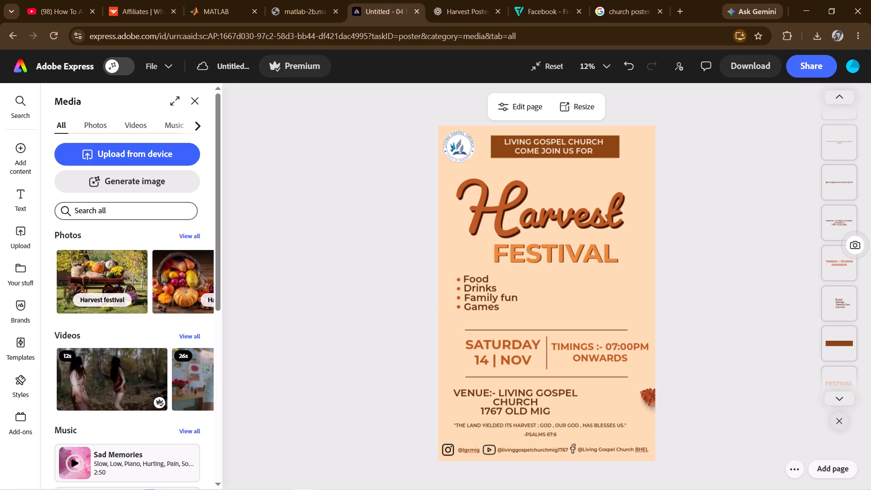
{"action": "left_click", "coordinate": [109, 216]}
{"action": "type", "text": "QR"}
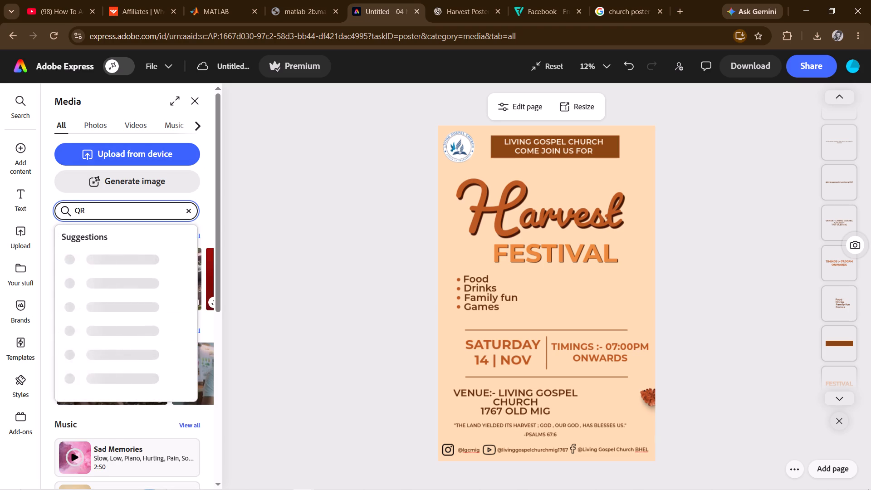
{"action": "left_click", "coordinate": [85, 262]}
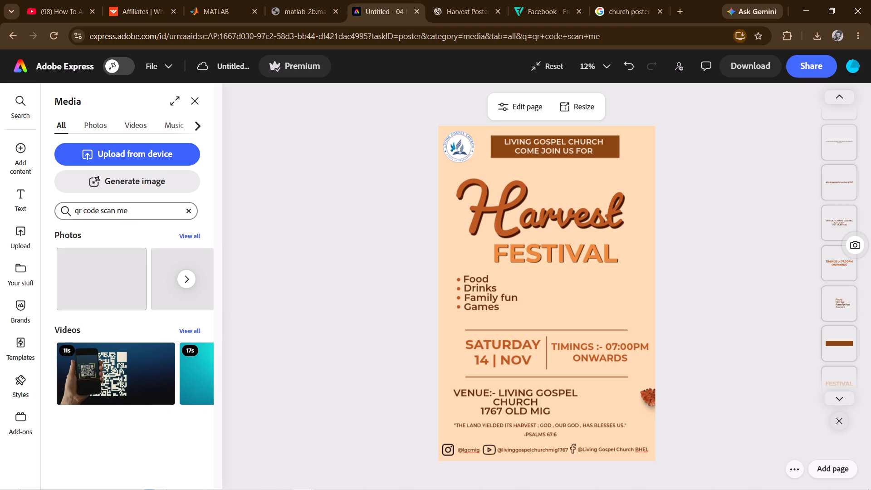
{"action": "left_click", "coordinate": [186, 275]}
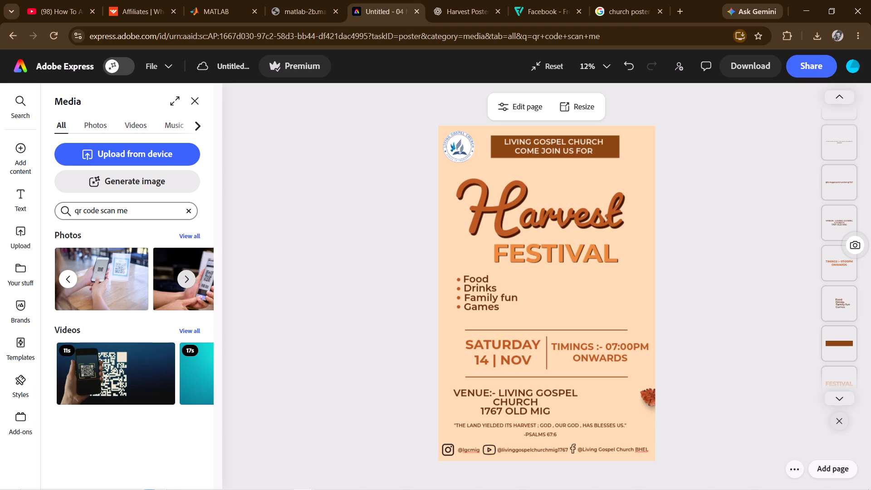
{"action": "left_click", "coordinate": [186, 275]}
Shorten the media search to "qr code" and run it.
{"action": "left_click", "coordinate": [157, 206]}
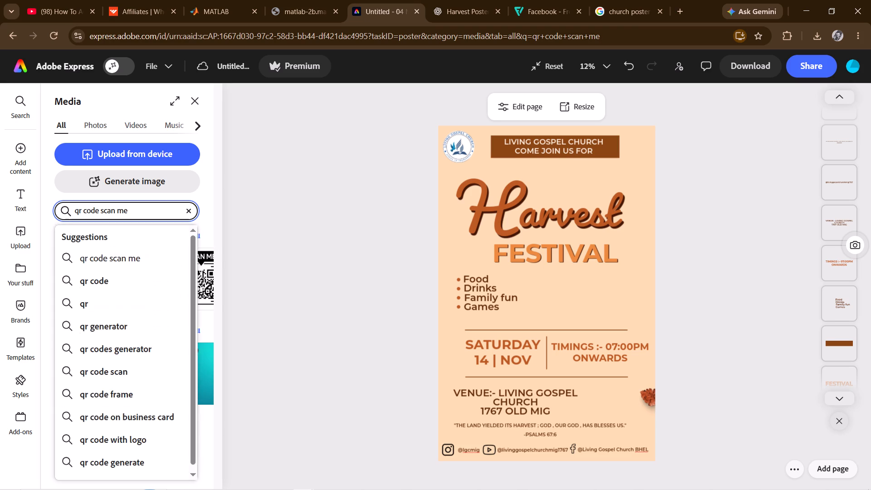
{"action": "key", "text": "BackSpace"}
{"action": "key", "text": "BackSpace"}
{"action": "key", "text": "BackSpace"}
{"action": "key", "text": "BackSpace"}
{"action": "key", "text": "BackSpace"}
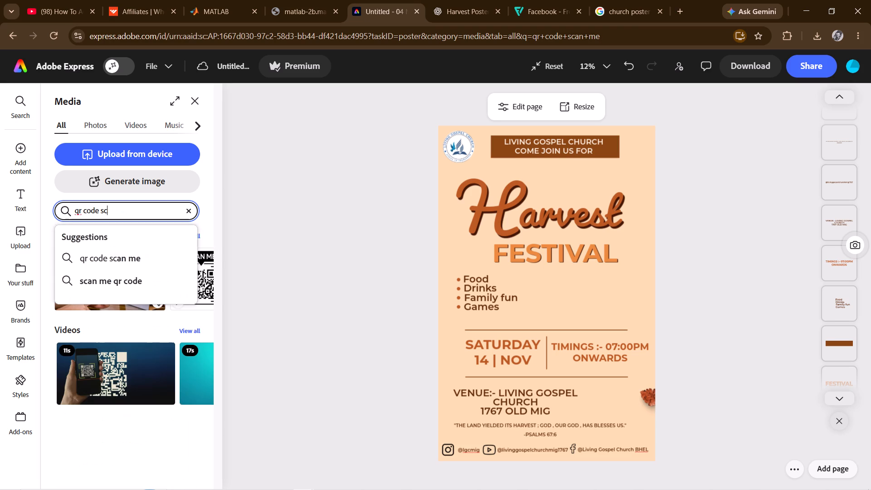
{"action": "key", "text": "BackSpace"}
{"action": "key", "text": "BackSpace"}
{"action": "key", "text": "Return"}
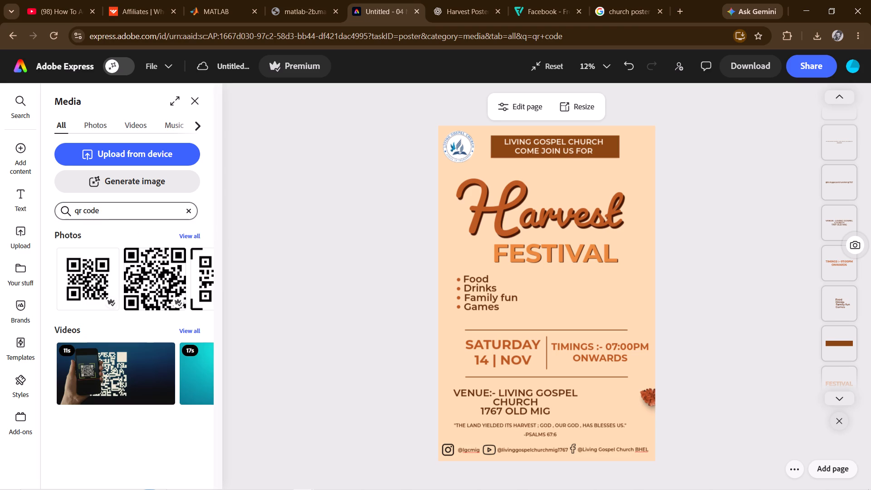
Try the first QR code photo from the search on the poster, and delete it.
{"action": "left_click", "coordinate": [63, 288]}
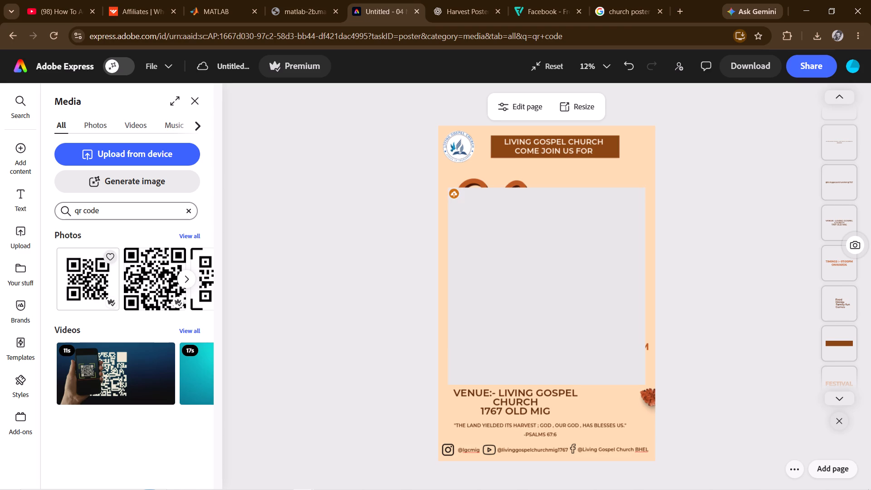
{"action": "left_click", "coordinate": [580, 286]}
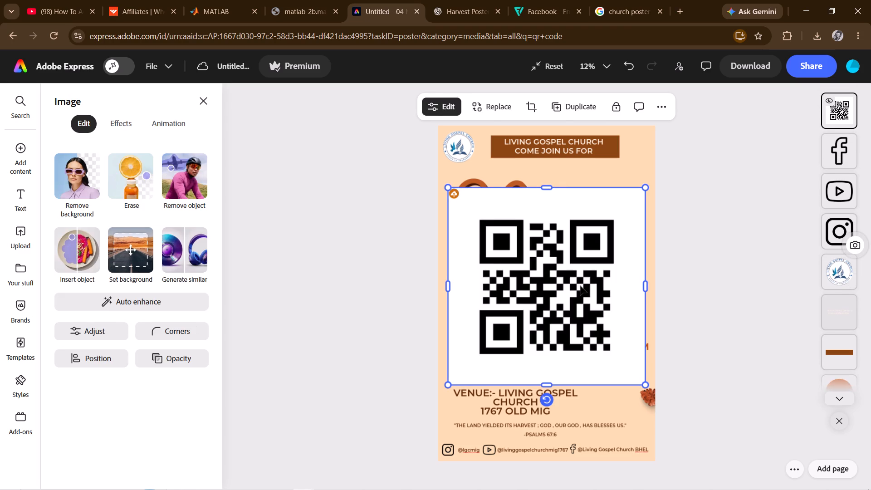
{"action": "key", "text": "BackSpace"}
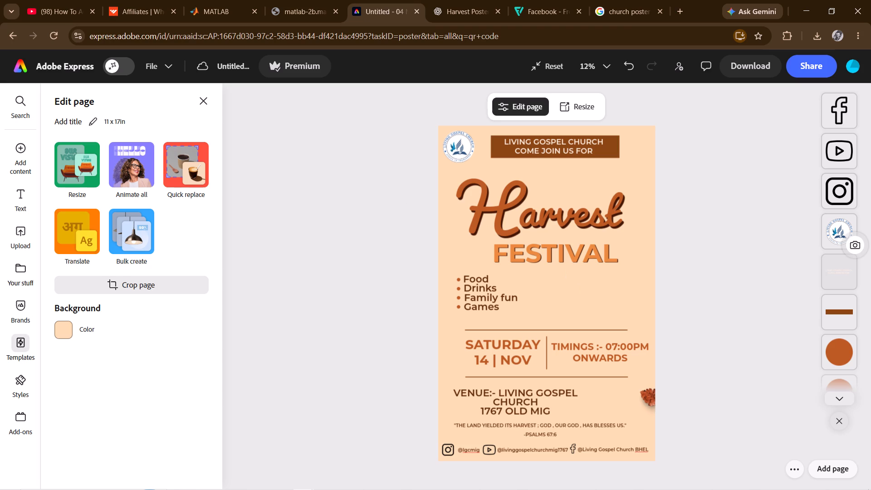
Find the Quick QR Code add-on in the general search for "qr code" and add it.
{"action": "left_click", "coordinate": [22, 116]}
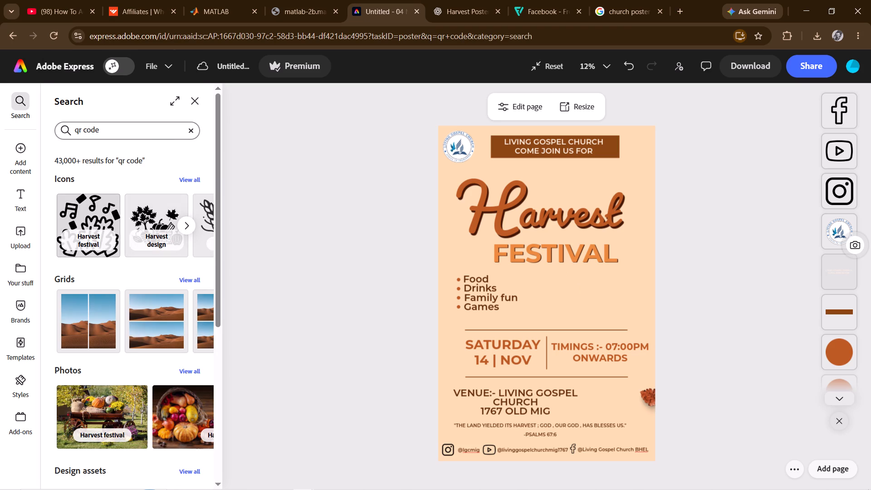
{"action": "scroll", "coordinate": [131, 224], "scroll_direction": "down", "scroll_amount": 3}
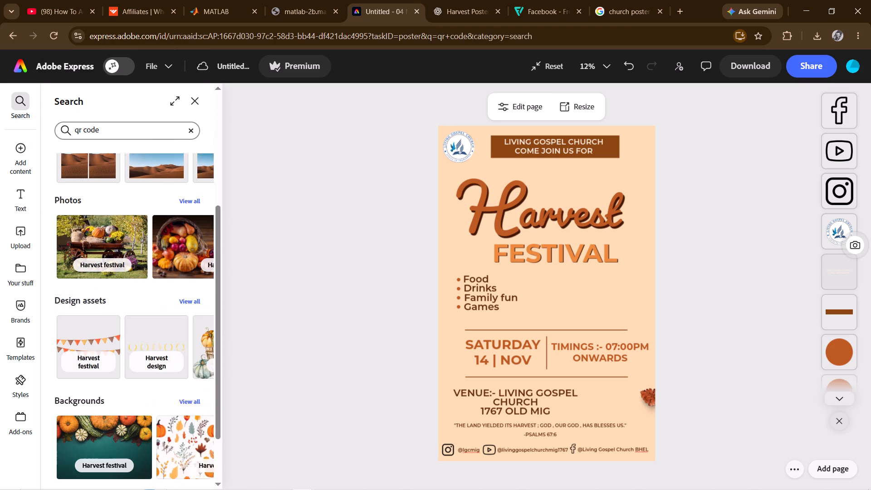
{"action": "scroll", "coordinate": [131, 224], "scroll_direction": "down", "scroll_amount": 5}
{"action": "left_click", "coordinate": [79, 441]}
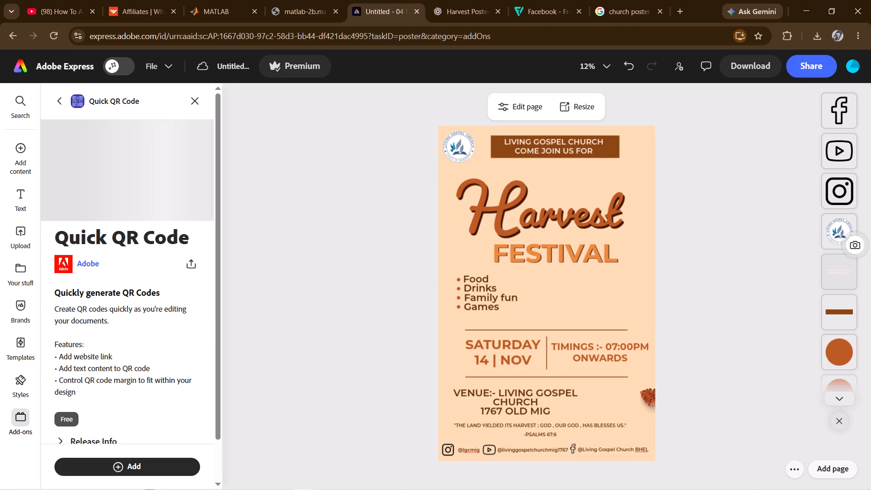
{"action": "scroll", "coordinate": [103, 418], "scroll_direction": "down", "scroll_amount": 2}
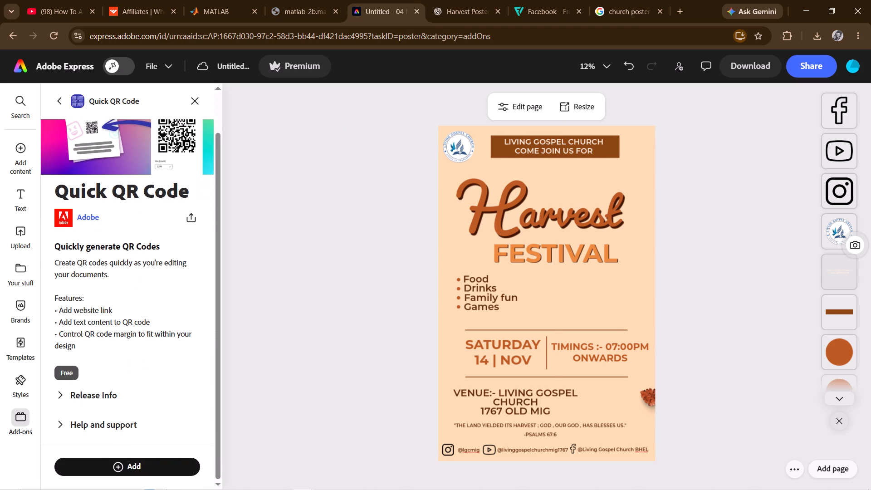
{"action": "left_click", "coordinate": [102, 464]}
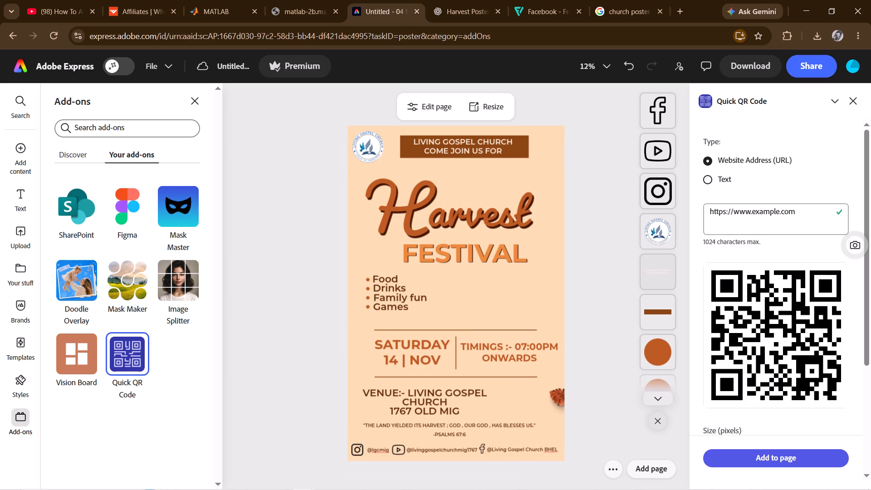
Select the whole example website address in the Quick QR Code generator.
{"action": "left_click", "coordinate": [816, 225]}
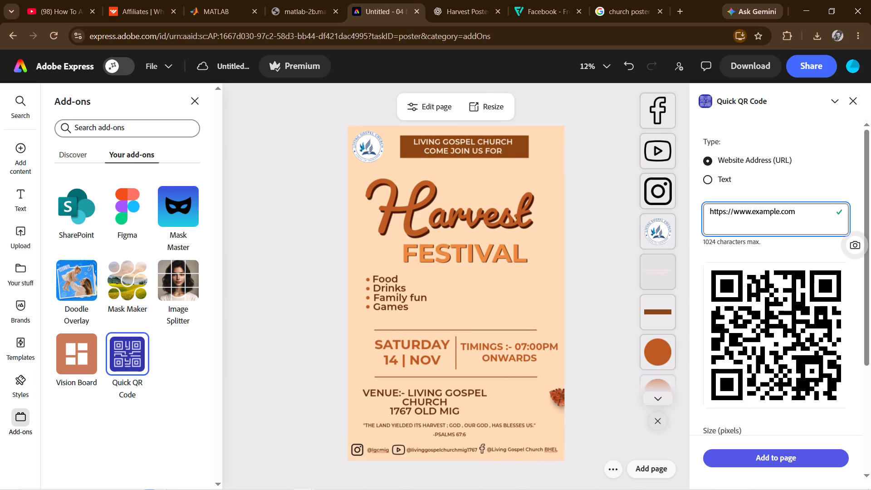
{"action": "key", "text": "ctrl+a"}
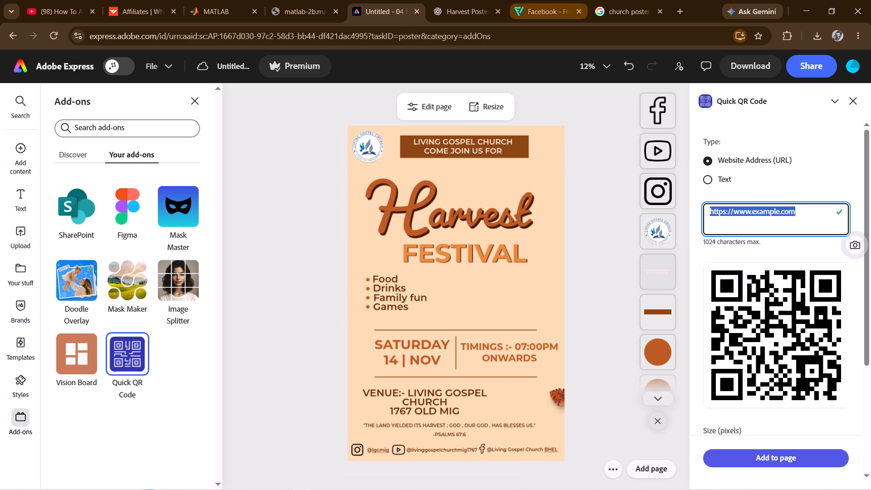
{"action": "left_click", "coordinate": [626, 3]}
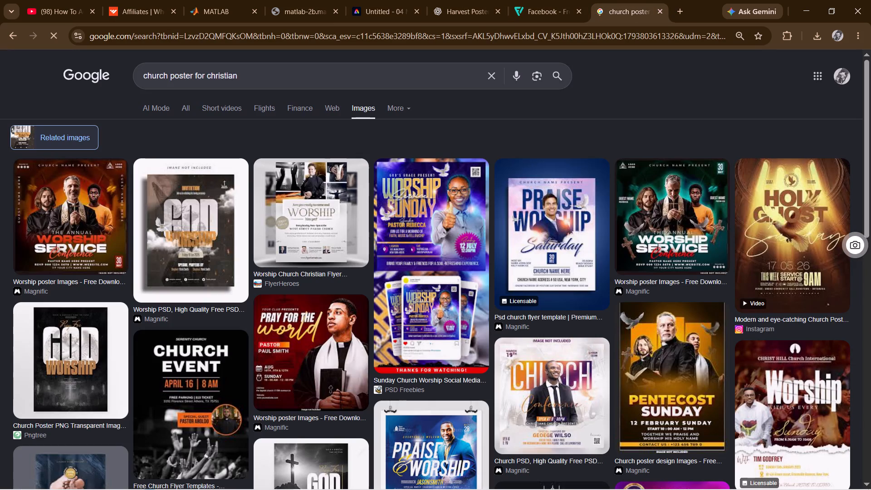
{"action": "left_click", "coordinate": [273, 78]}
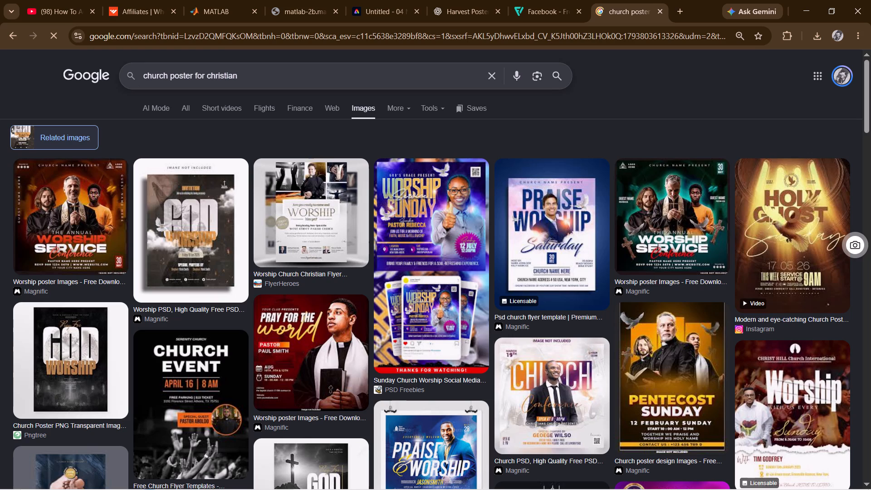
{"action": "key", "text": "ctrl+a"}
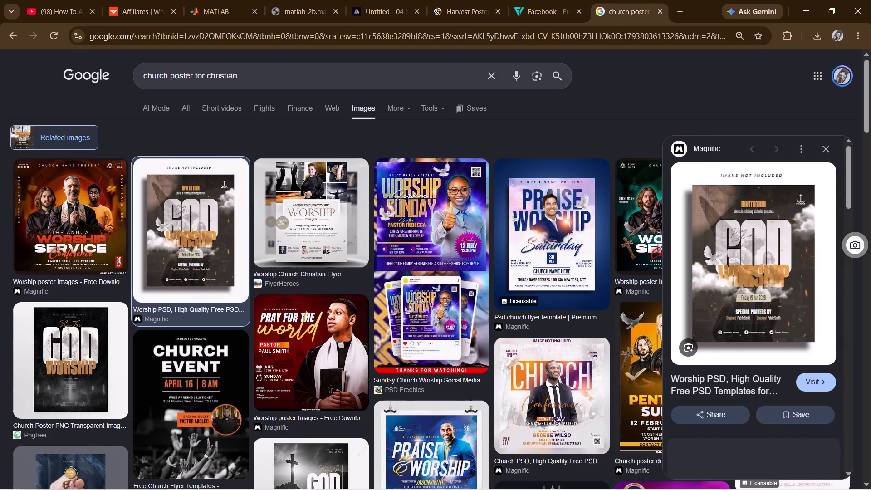
Search Google for "living gospel church" in a new browser tab and open the church's website, livinggospelchurch.co.in.
{"action": "left_click", "coordinate": [675, 8]}
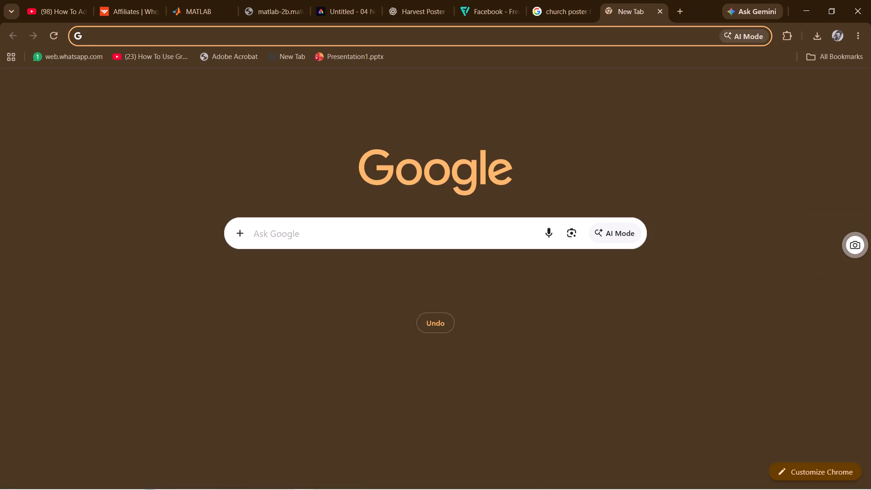
{"action": "left_click", "coordinate": [268, 227]}
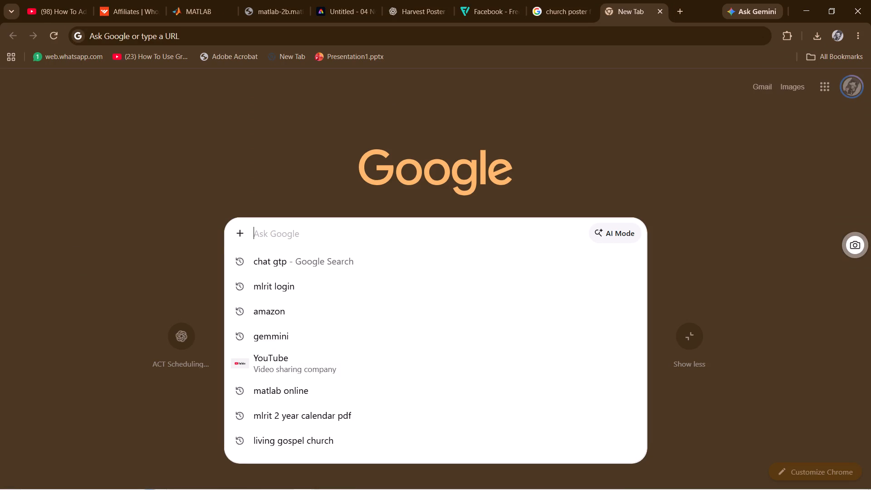
{"action": "type", "text": "LIVI"}
{"action": "key", "text": "Right"}
{"action": "key", "text": "Return"}
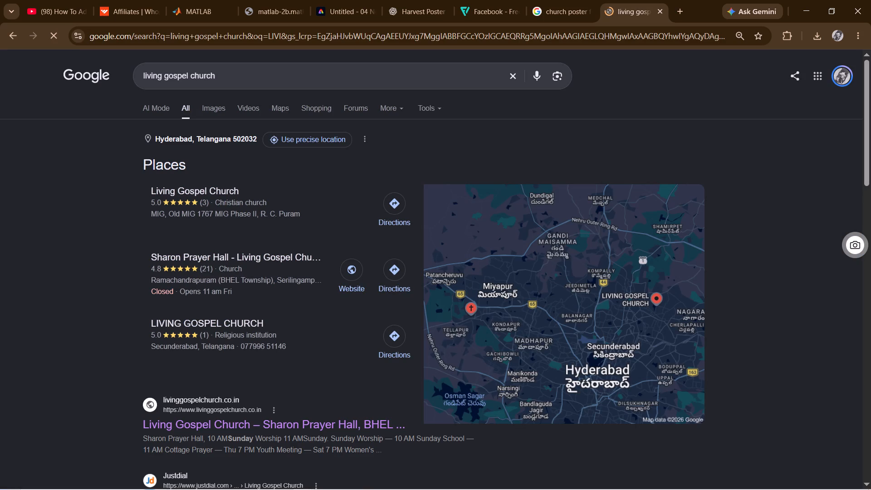
{"action": "left_click", "coordinate": [191, 426]}
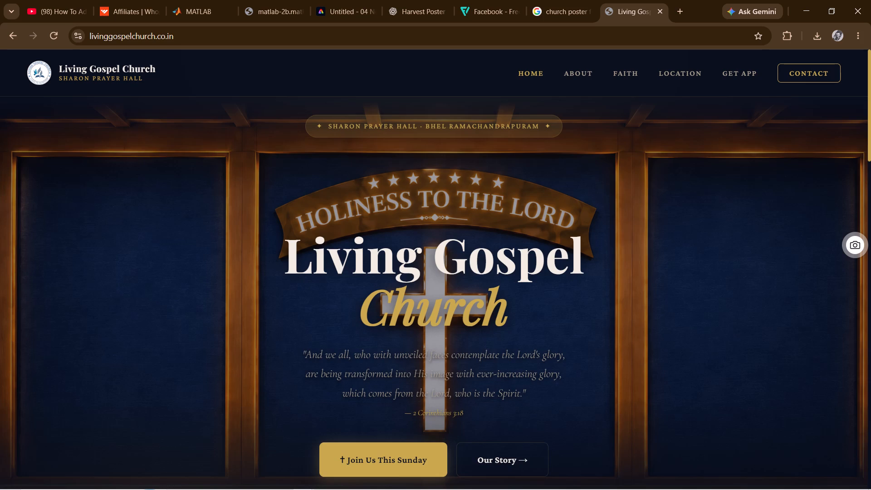
Look through the church website's home page, from the Get the App section to the footer and back up.
{"action": "scroll", "coordinate": [230, 467], "scroll_direction": "down", "scroll_amount": 10}
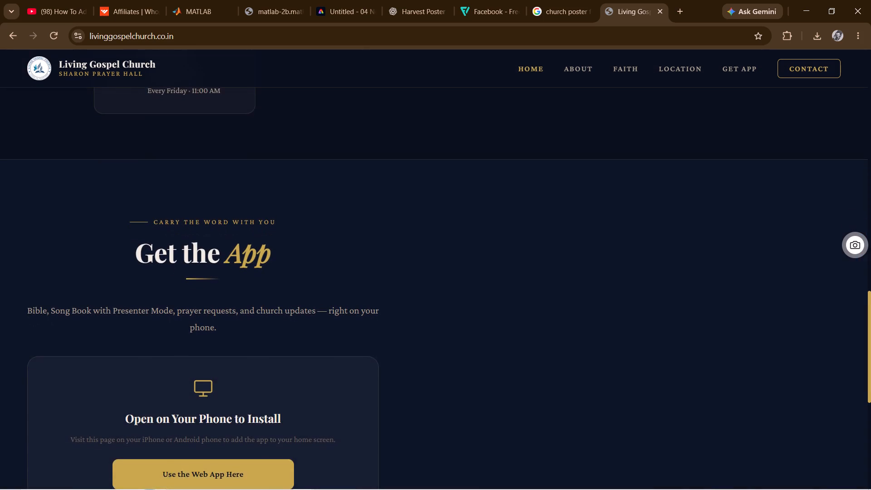
{"action": "scroll", "coordinate": [230, 467], "scroll_direction": "down", "scroll_amount": 4}
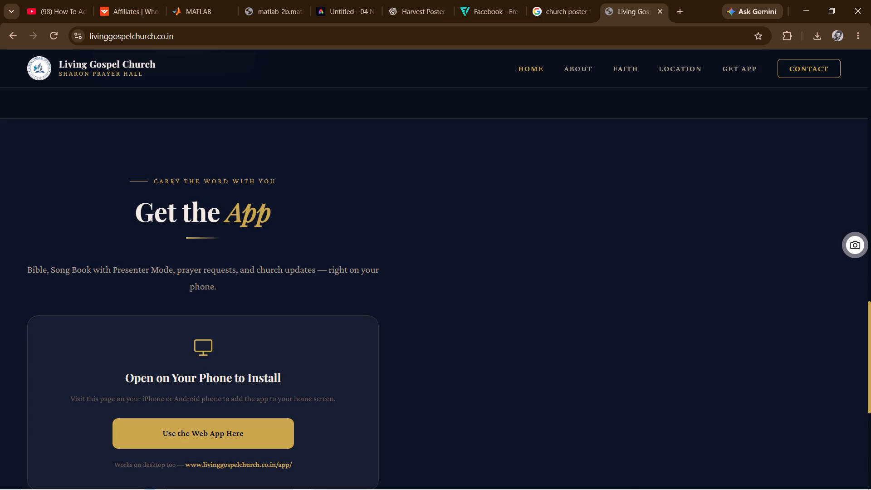
{"action": "scroll", "coordinate": [230, 467], "scroll_direction": "down", "scroll_amount": 2}
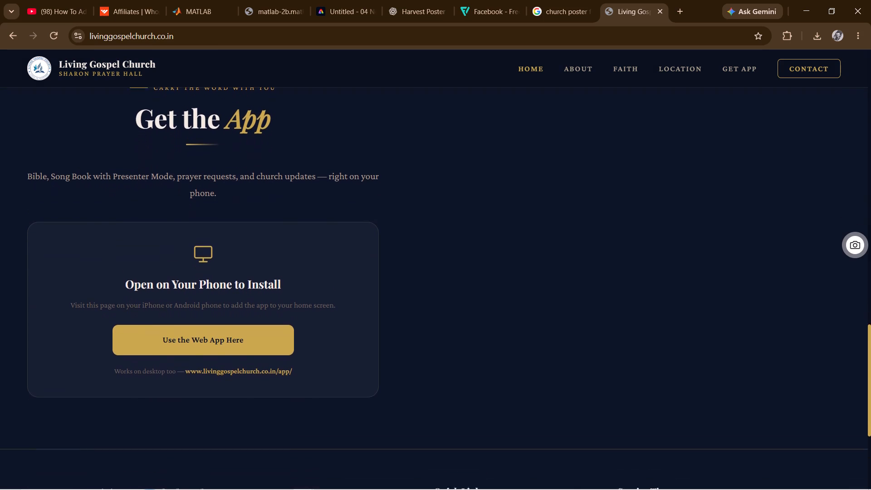
{"action": "scroll", "coordinate": [230, 467], "scroll_direction": "down", "scroll_amount": 3}
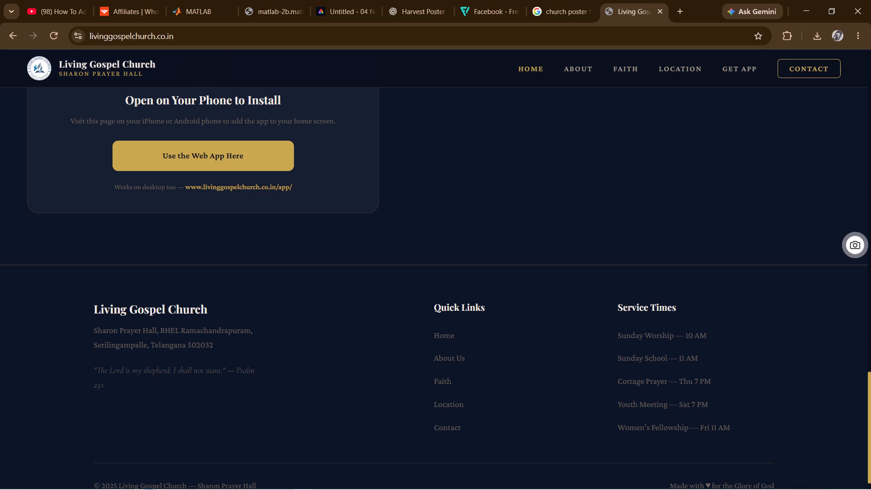
{"action": "scroll", "coordinate": [230, 467], "scroll_direction": "down", "scroll_amount": 1}
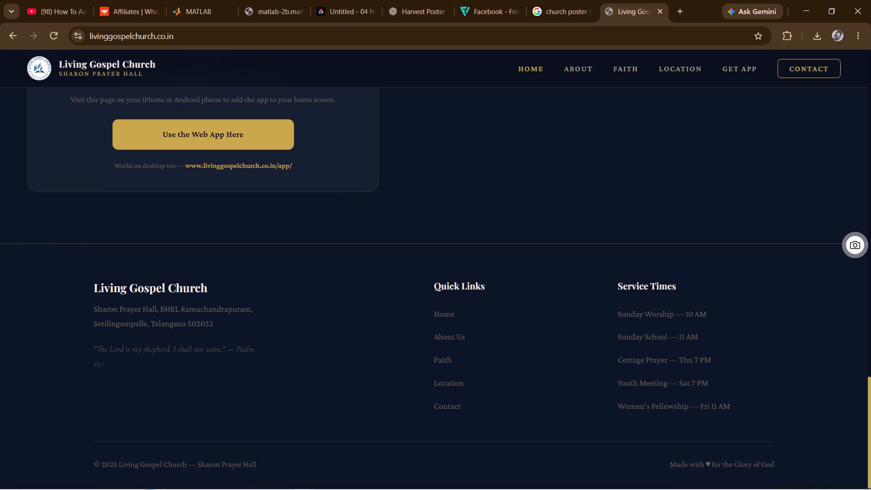
{"action": "scroll", "coordinate": [230, 467], "scroll_direction": "down", "scroll_amount": 2}
{"action": "scroll", "coordinate": [230, 467], "scroll_direction": "up", "scroll_amount": 9}
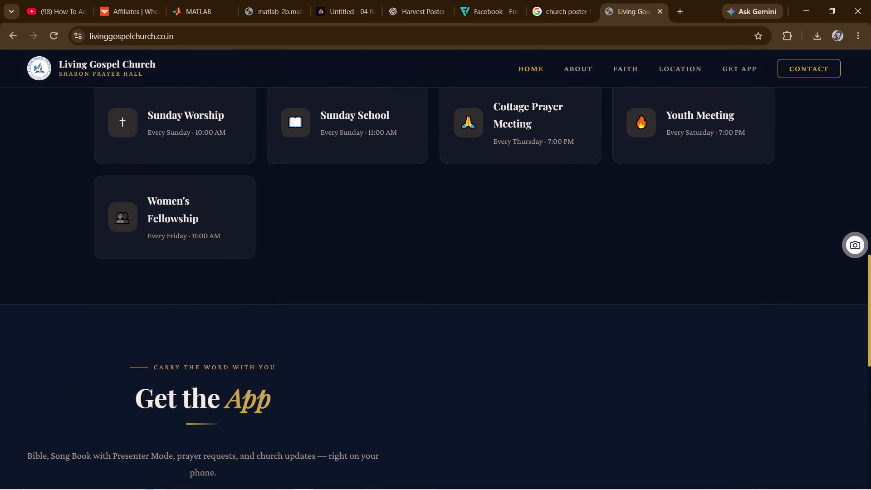
{"action": "scroll", "coordinate": [230, 467], "scroll_direction": "up", "scroll_amount": 13}
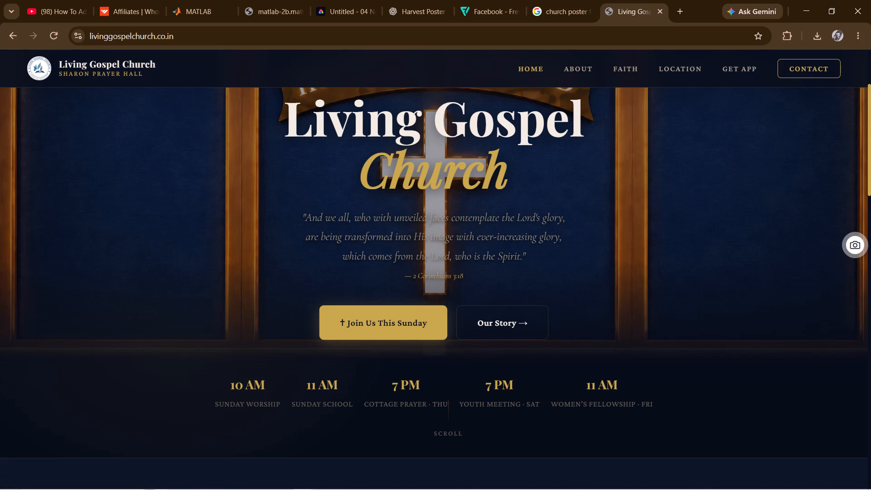
Open the church website's About page and look through it down to the footer.
{"action": "left_click", "coordinate": [581, 70]}
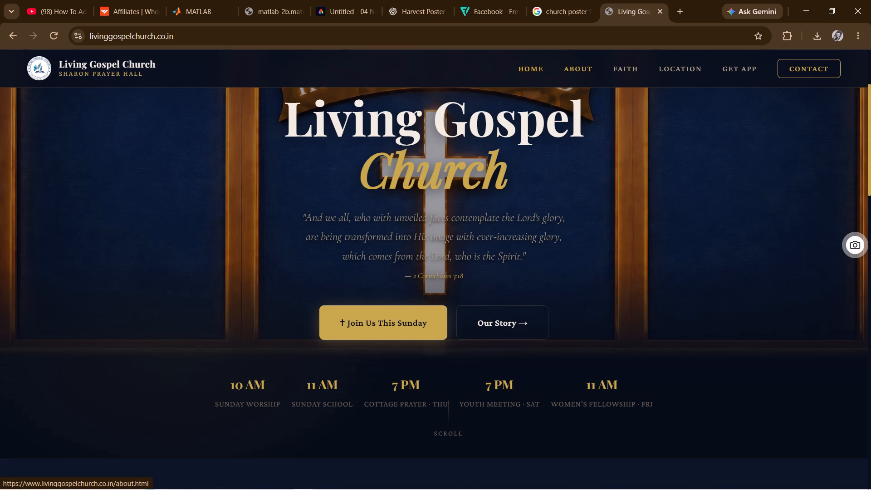
{"action": "scroll", "coordinate": [520, 240], "scroll_direction": "down", "scroll_amount": 3}
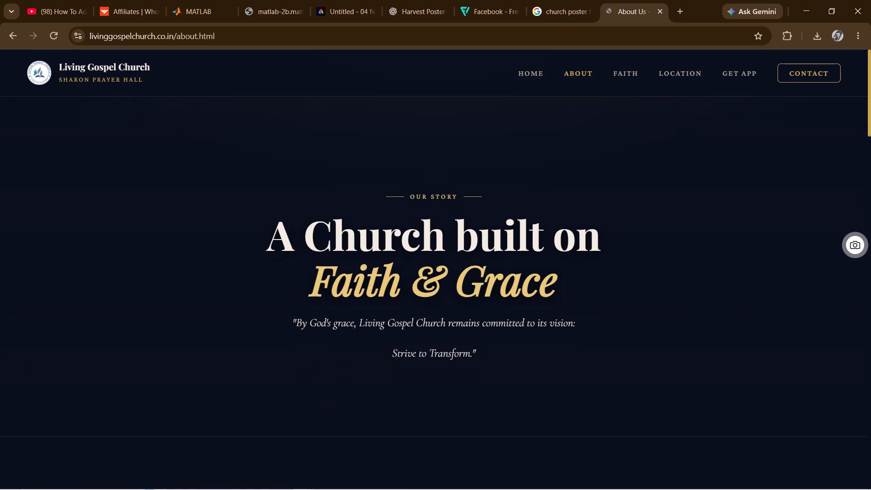
{"action": "scroll", "coordinate": [520, 240], "scroll_direction": "down", "scroll_amount": 20}
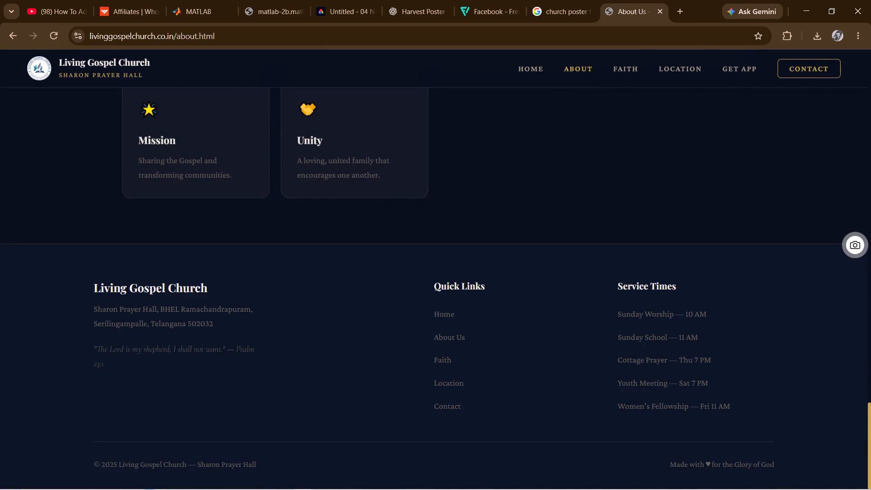
Open the church website's Contact page and look through its visit, directions and service cards.
{"action": "scroll", "coordinate": [520, 240], "scroll_direction": "up", "scroll_amount": 8}
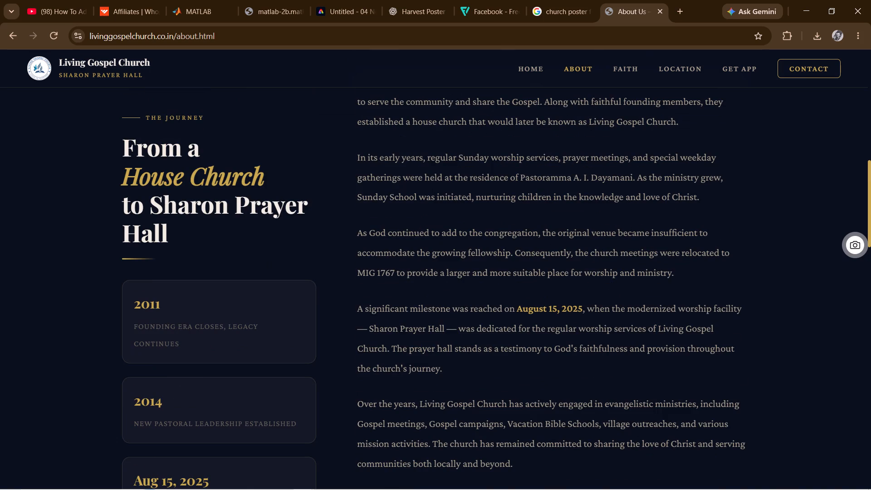
{"action": "left_click", "coordinate": [794, 76]}
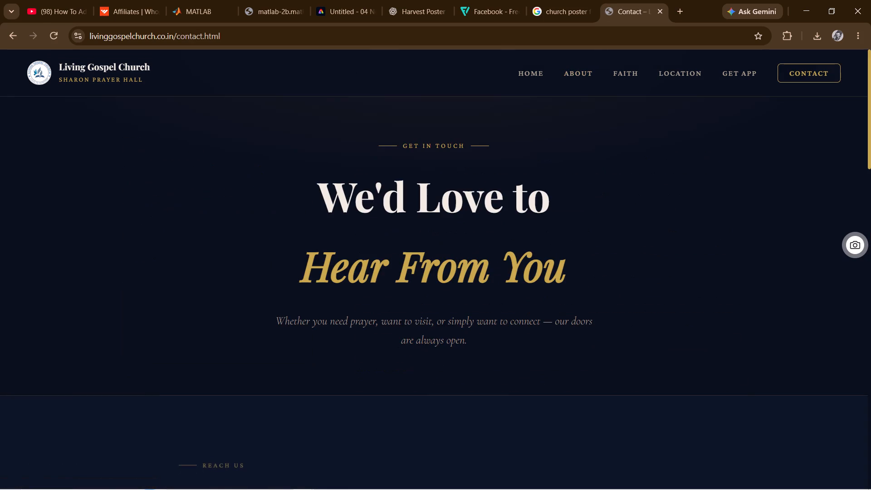
{"action": "scroll", "coordinate": [633, 284], "scroll_direction": "down", "scroll_amount": 9}
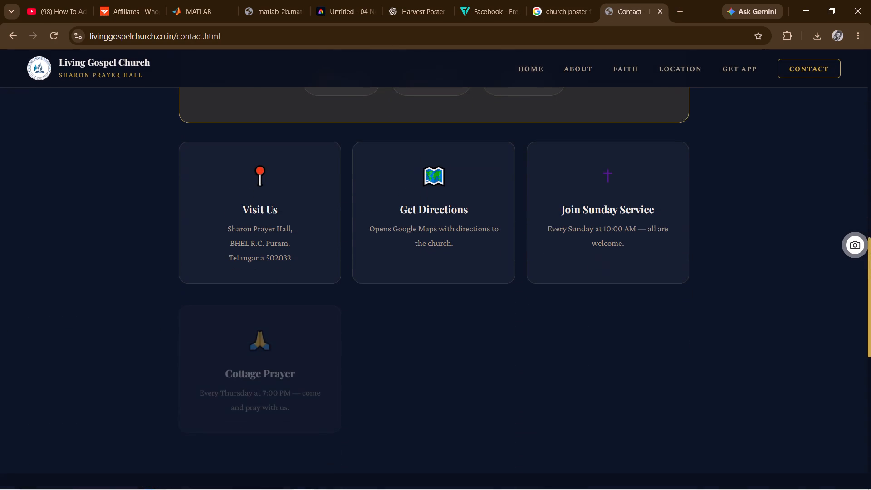
{"action": "scroll", "coordinate": [633, 284], "scroll_direction": "down", "scroll_amount": 1}
Open the church's location page from the Visit Us card and bring up its directions in Google Maps.
{"action": "left_click", "coordinate": [238, 212]}
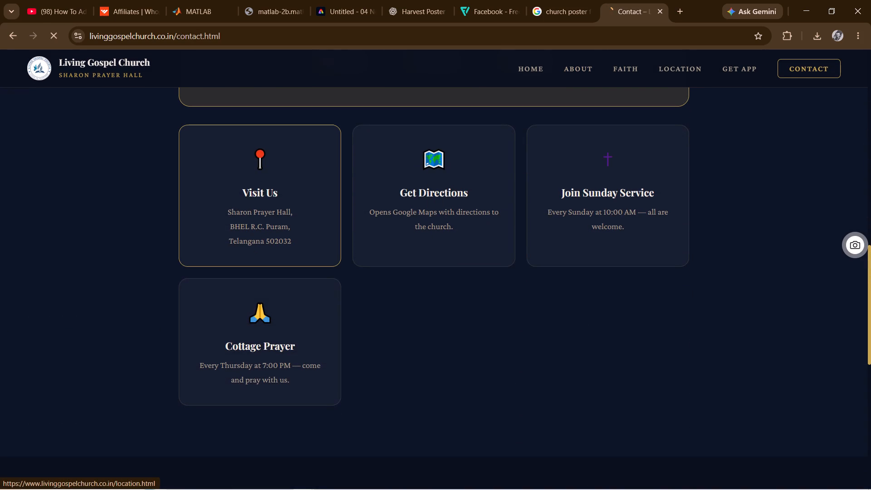
{"action": "scroll", "coordinate": [351, 314], "scroll_direction": "down", "scroll_amount": 2}
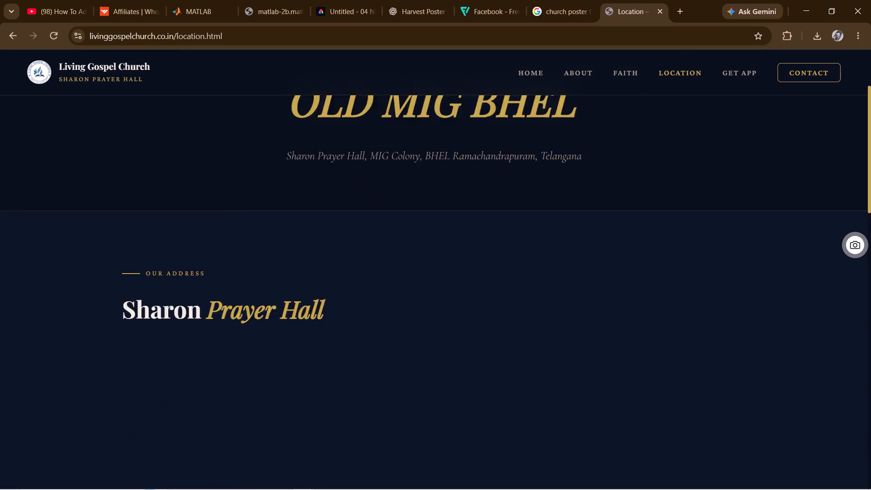
{"action": "scroll", "coordinate": [351, 314], "scroll_direction": "down", "scroll_amount": 3}
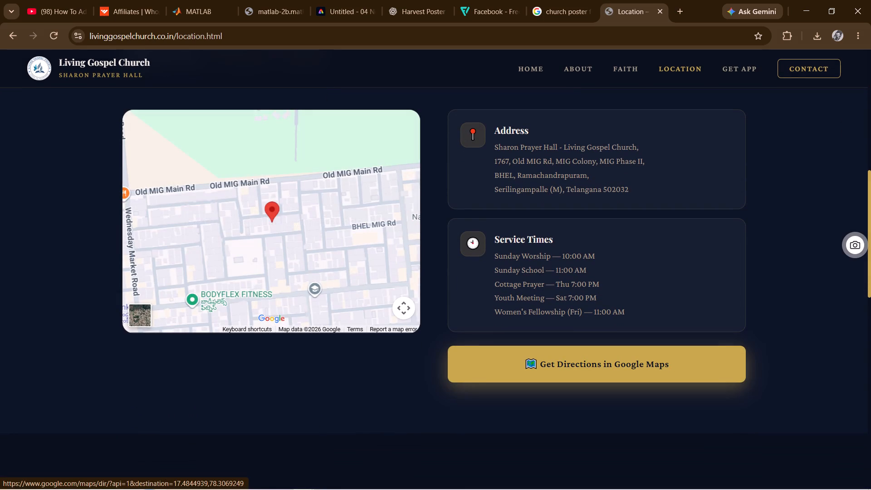
{"action": "left_click", "coordinate": [528, 368]}
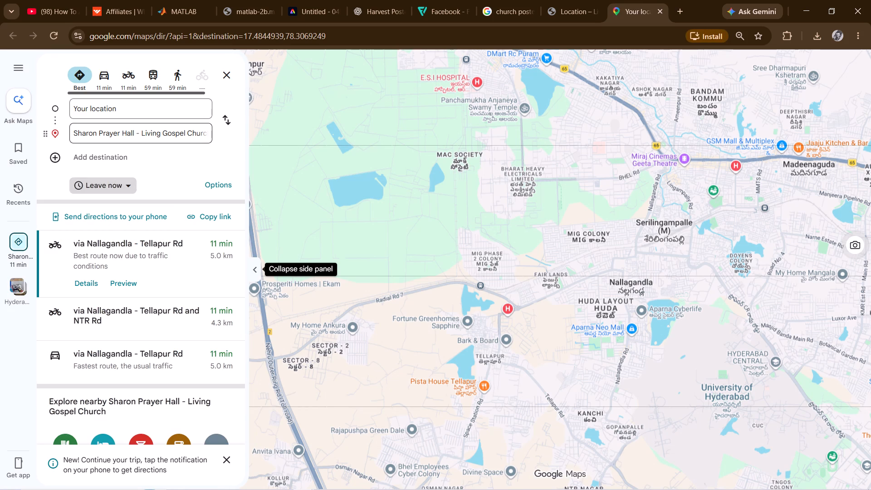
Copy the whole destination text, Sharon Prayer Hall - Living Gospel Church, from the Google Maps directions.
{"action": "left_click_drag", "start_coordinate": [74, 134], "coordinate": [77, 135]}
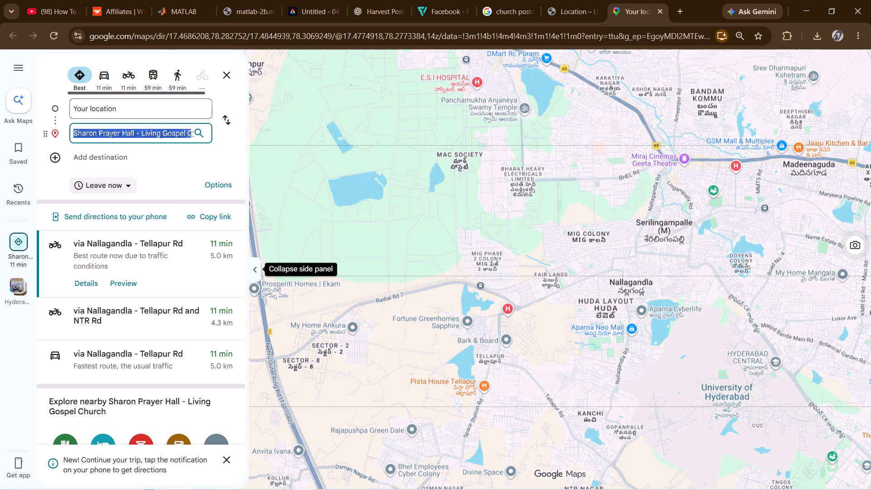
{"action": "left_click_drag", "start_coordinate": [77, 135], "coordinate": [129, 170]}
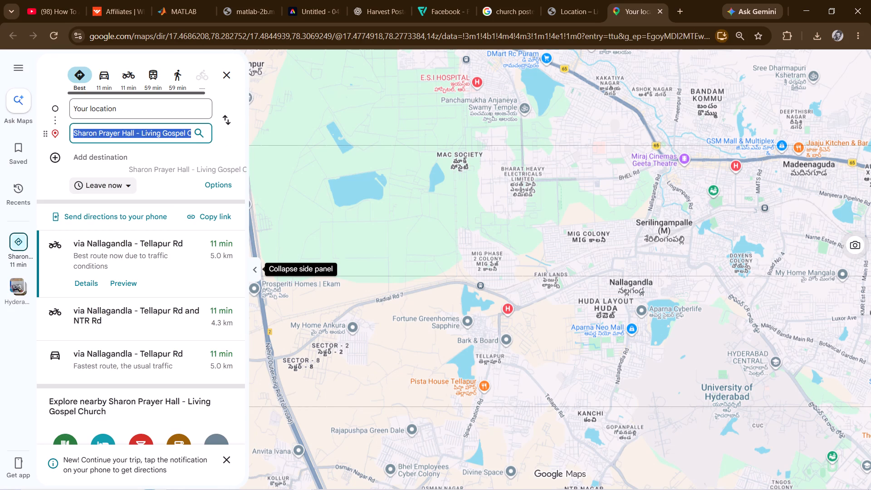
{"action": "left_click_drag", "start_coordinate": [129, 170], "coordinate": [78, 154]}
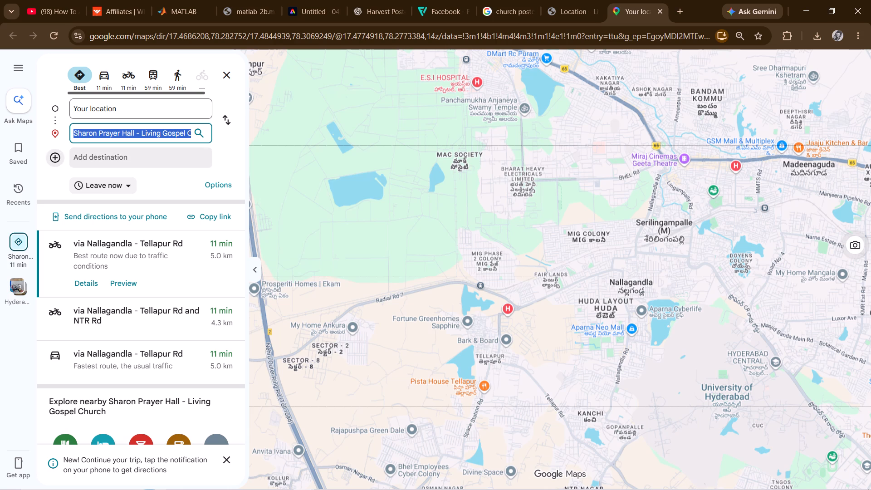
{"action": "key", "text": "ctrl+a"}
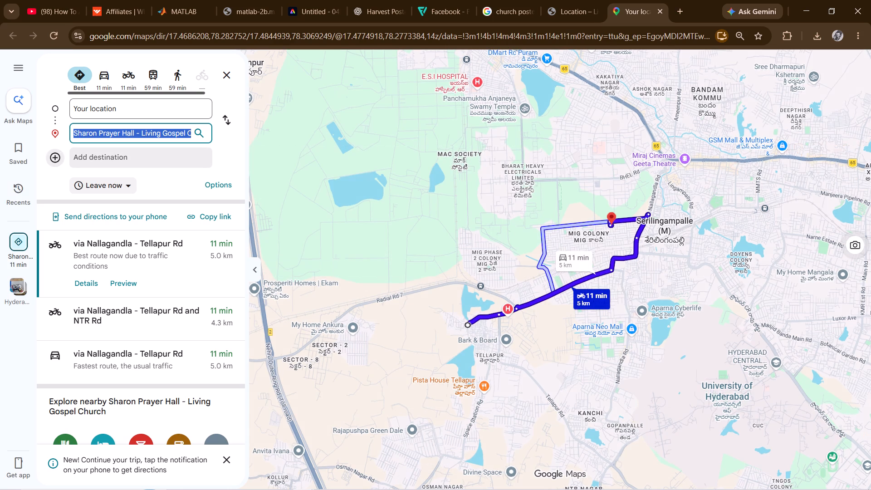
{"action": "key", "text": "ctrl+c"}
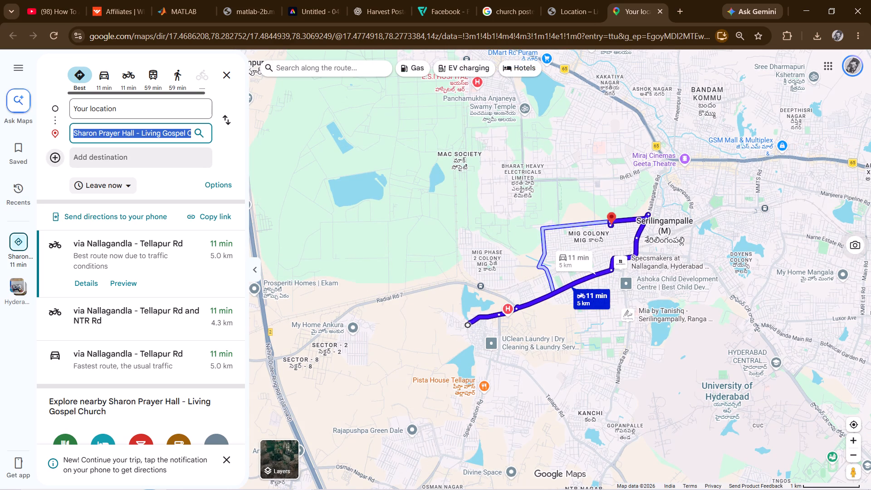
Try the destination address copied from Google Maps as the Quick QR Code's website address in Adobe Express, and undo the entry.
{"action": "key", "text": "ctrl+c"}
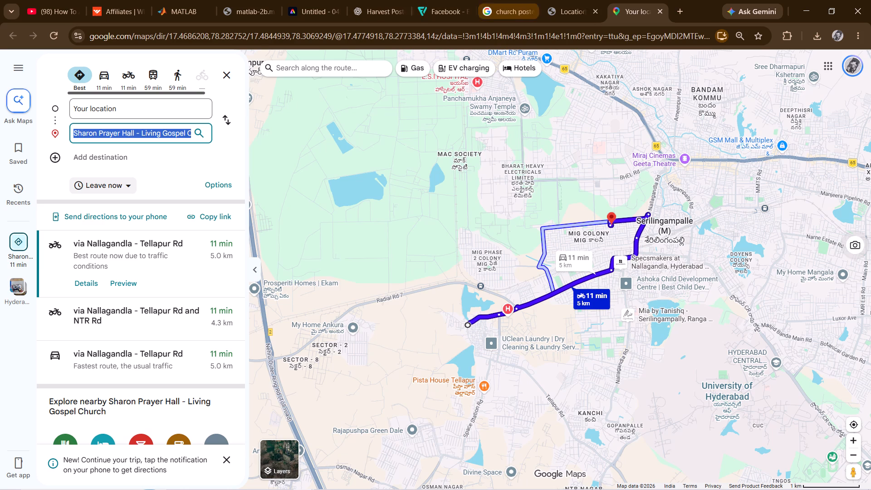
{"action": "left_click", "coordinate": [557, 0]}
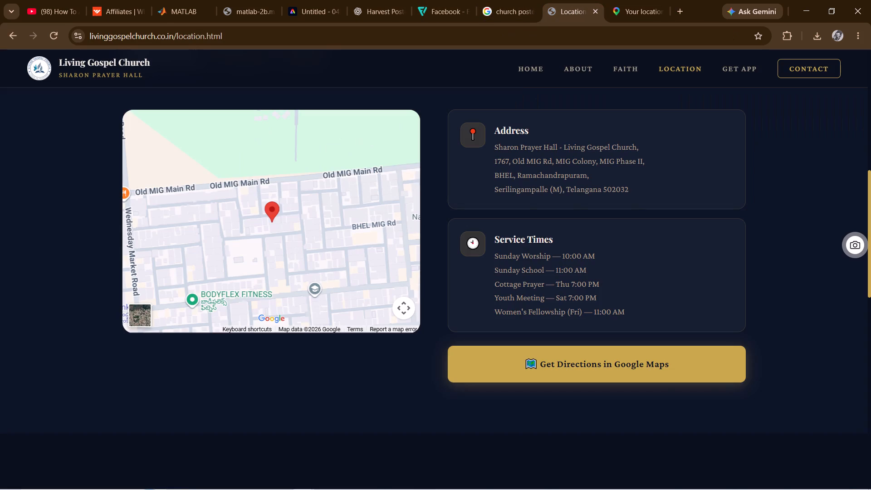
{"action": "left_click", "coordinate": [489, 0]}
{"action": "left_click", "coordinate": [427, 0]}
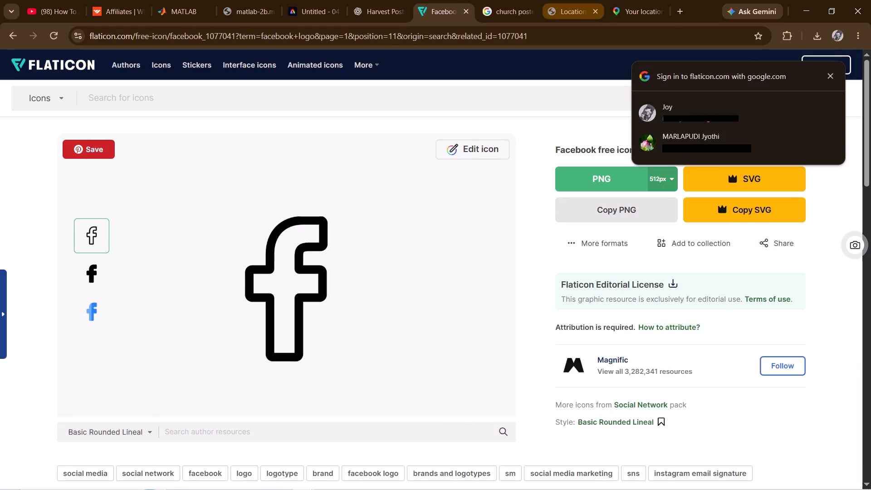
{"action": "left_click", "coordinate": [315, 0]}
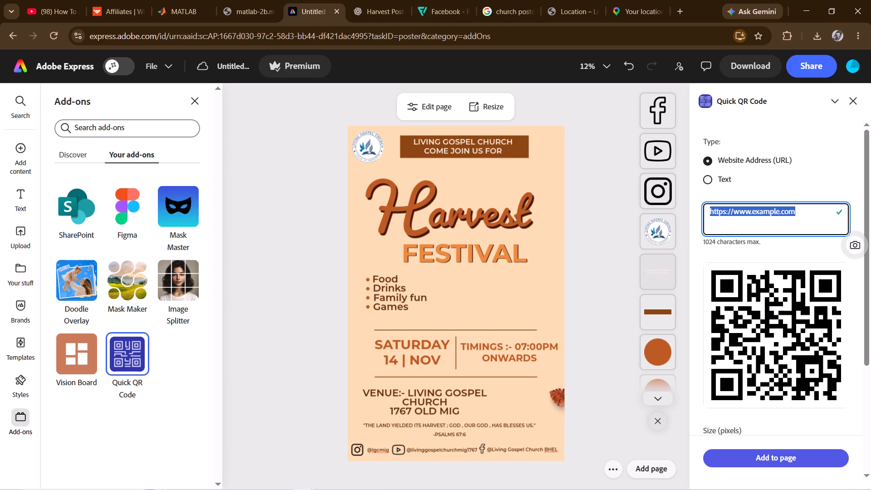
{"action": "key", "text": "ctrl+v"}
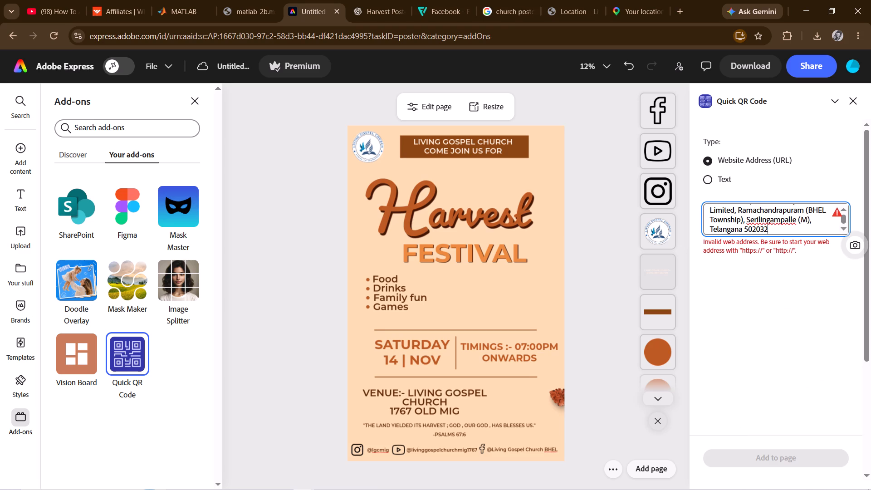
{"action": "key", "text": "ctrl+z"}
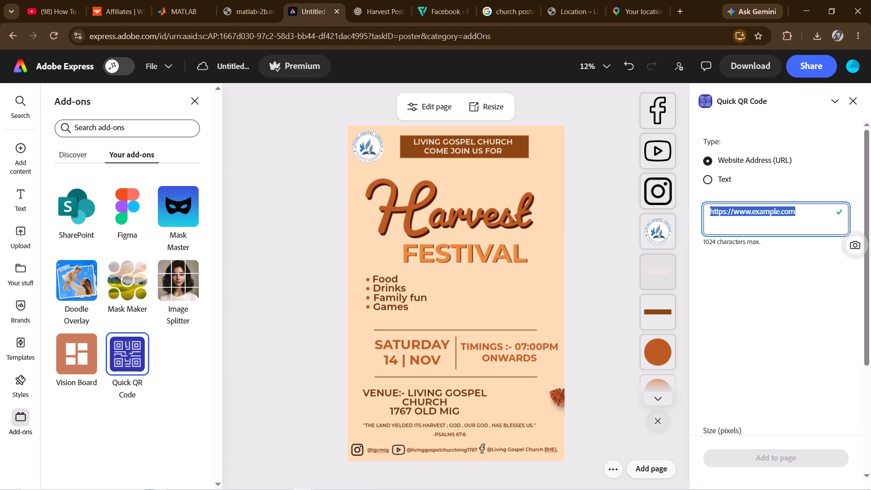
Return to the Google Maps directions and zoom in closely on the Sharon Prayer Hall destination pin.
{"action": "left_click", "coordinate": [642, 1]}
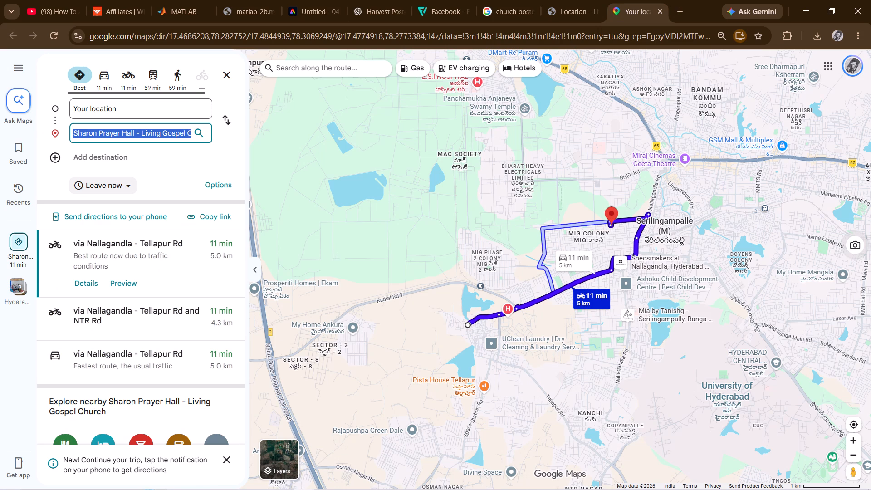
{"action": "scroll", "coordinate": [612, 222], "scroll_direction": "left", "scroll_amount": 1}
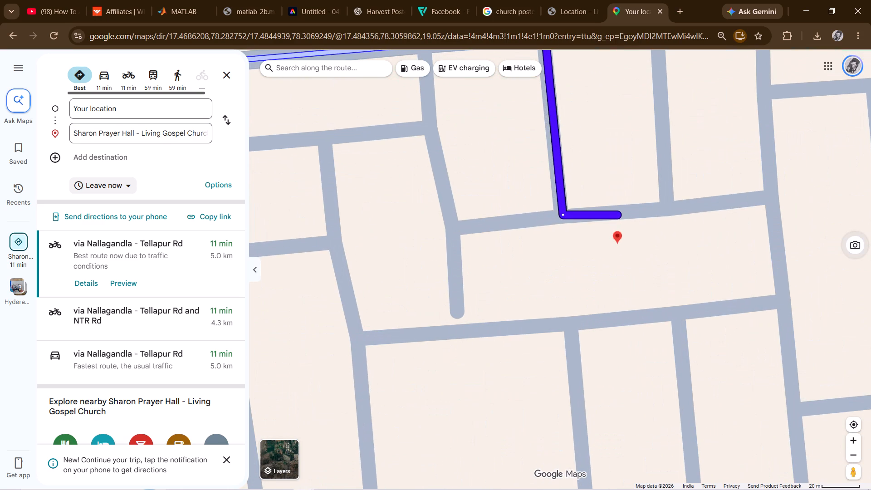
Open the place details of the building at the red destination marker on the map.
{"action": "left_click", "coordinate": [617, 222]}
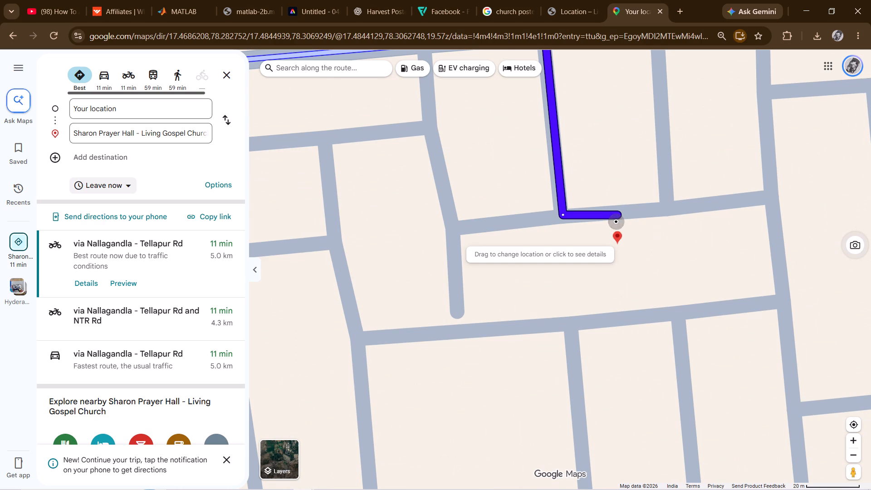
{"action": "double_click", "coordinate": [620, 241]}
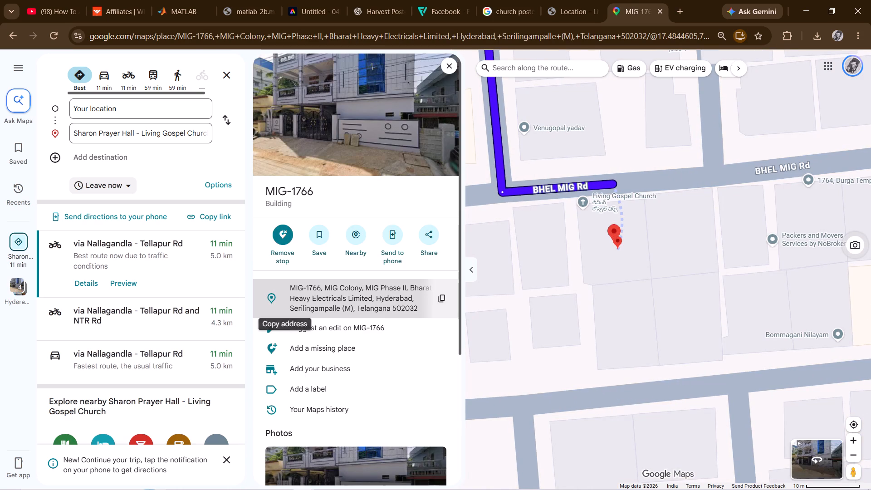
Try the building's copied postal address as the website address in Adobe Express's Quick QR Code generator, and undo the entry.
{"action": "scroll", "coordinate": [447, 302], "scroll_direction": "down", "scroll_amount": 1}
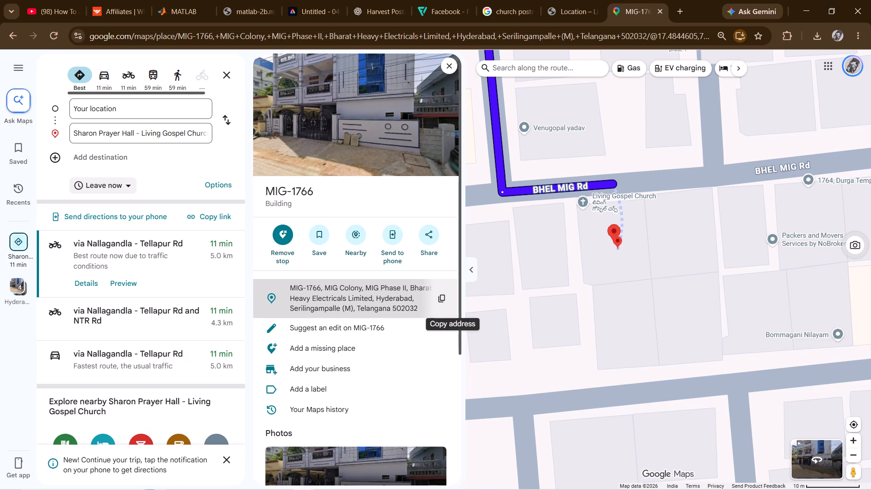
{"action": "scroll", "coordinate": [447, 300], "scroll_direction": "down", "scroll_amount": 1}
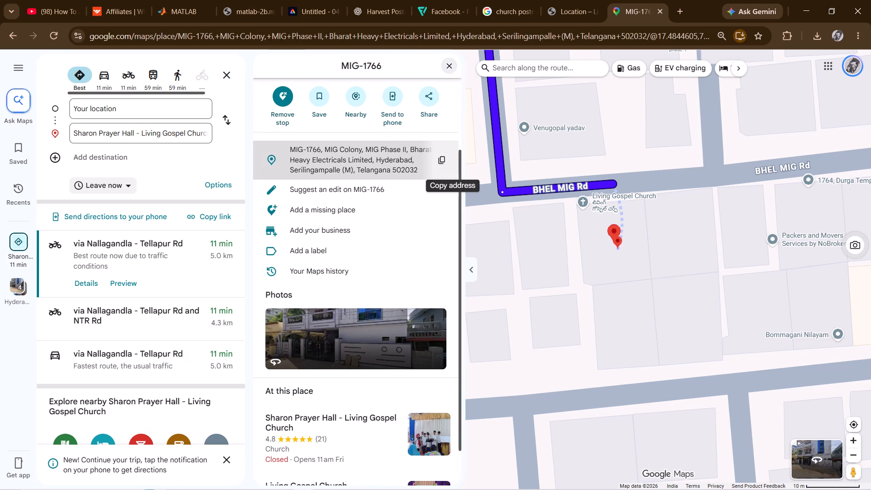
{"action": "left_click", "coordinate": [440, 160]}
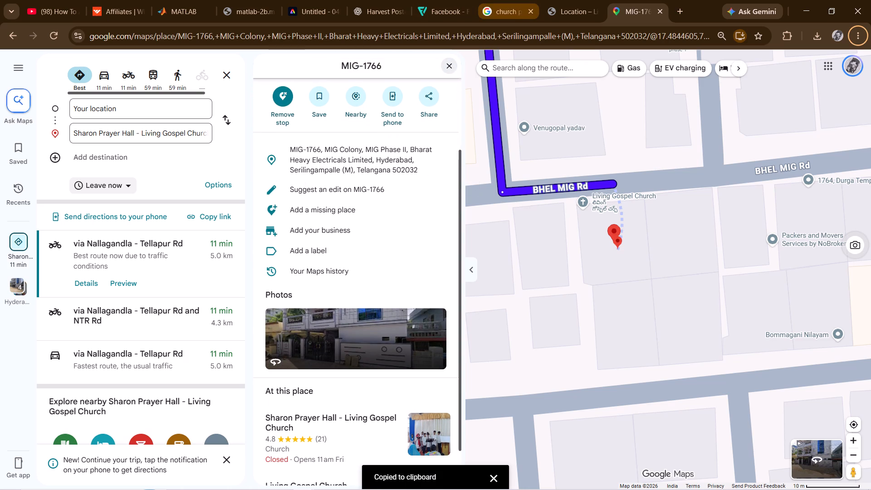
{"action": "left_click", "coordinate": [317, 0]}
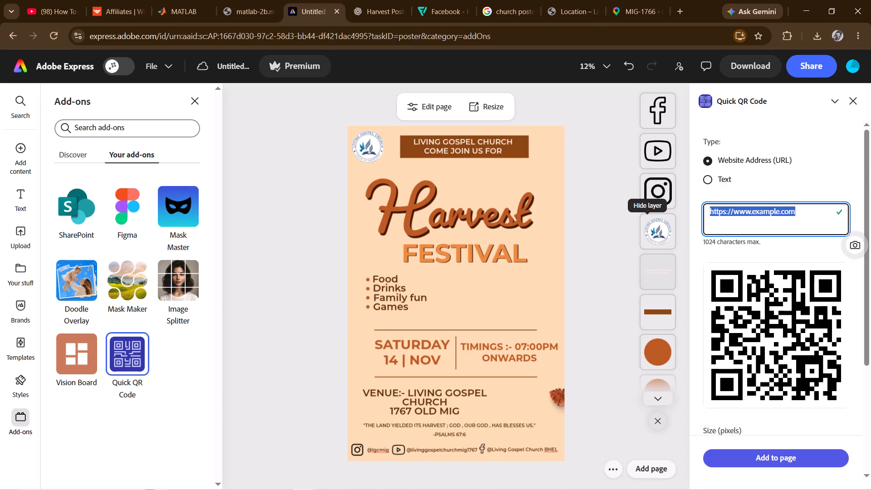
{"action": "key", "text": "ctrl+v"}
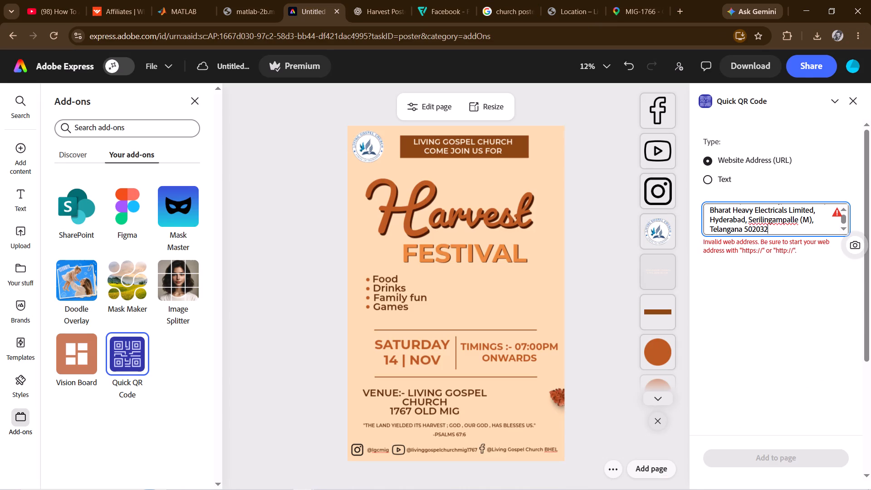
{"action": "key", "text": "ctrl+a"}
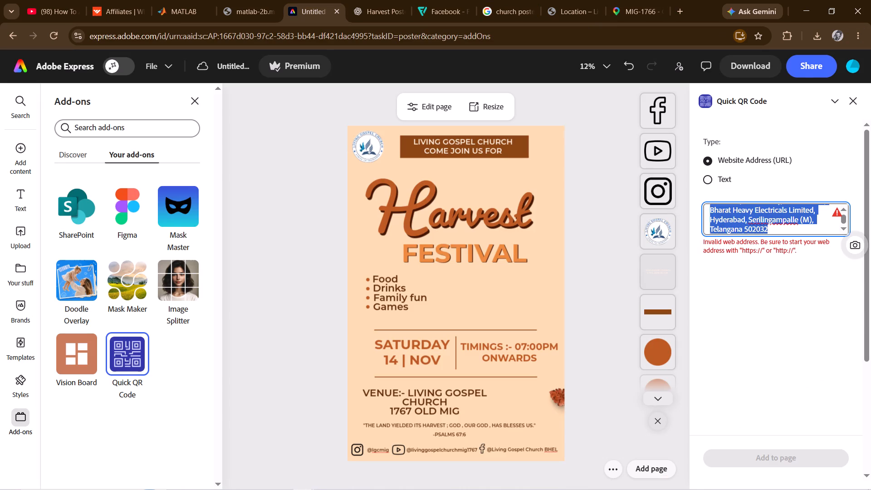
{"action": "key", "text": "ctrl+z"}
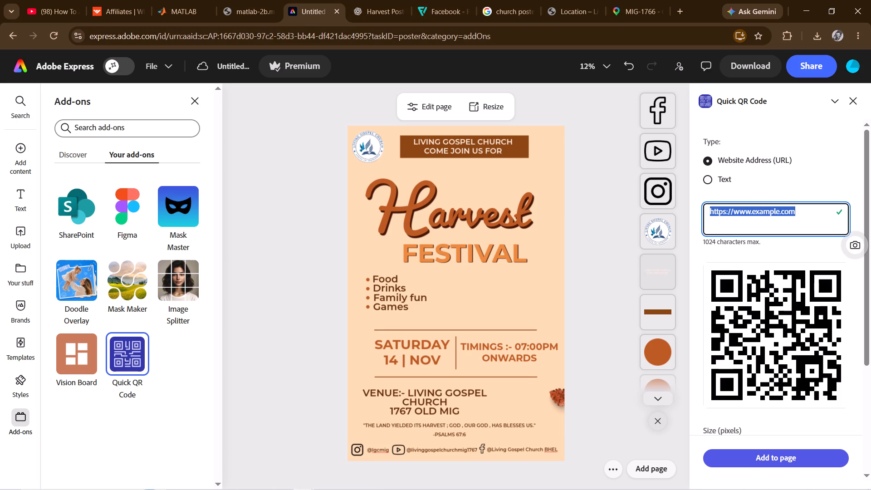
Return to the building's place details in Google Maps and copy its share link.
{"action": "left_click", "coordinate": [621, 0]}
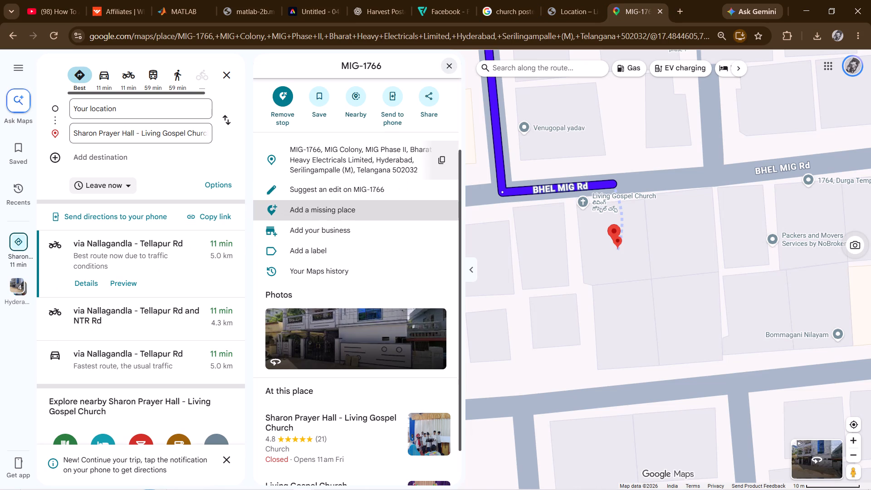
{"action": "scroll", "coordinate": [380, 205], "scroll_direction": "down", "scroll_amount": 2}
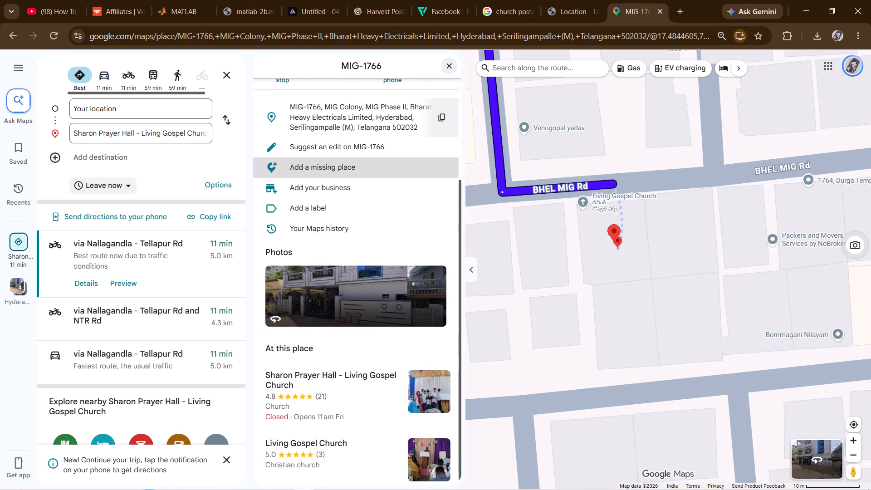
{"action": "scroll", "coordinate": [380, 205], "scroll_direction": "up", "scroll_amount": 2}
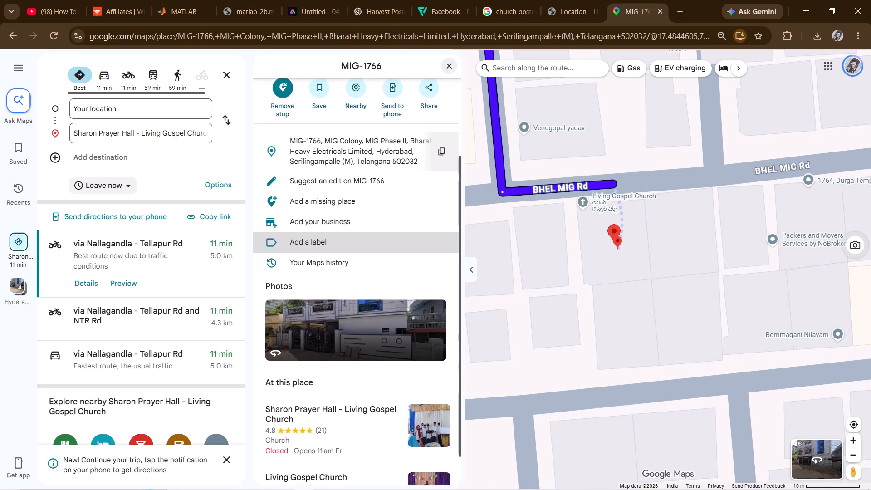
{"action": "scroll", "coordinate": [380, 205], "scroll_direction": "up", "scroll_amount": 4}
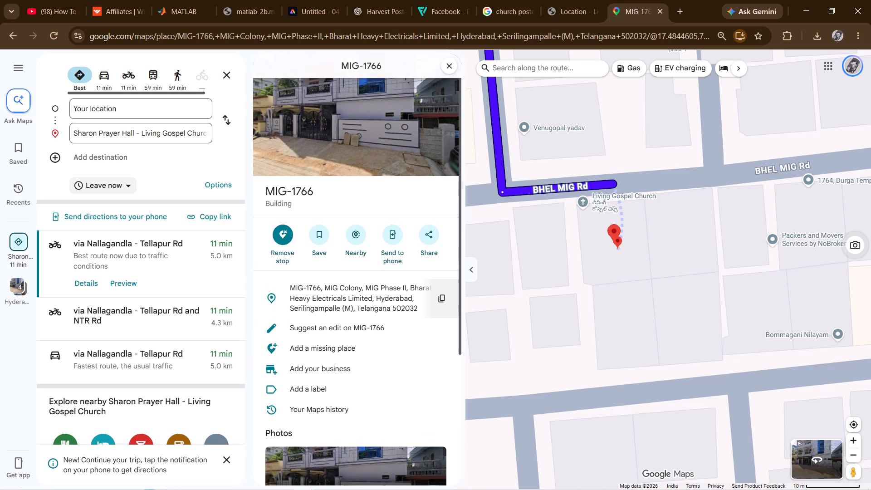
{"action": "scroll", "coordinate": [380, 205], "scroll_direction": "up", "scroll_amount": 1}
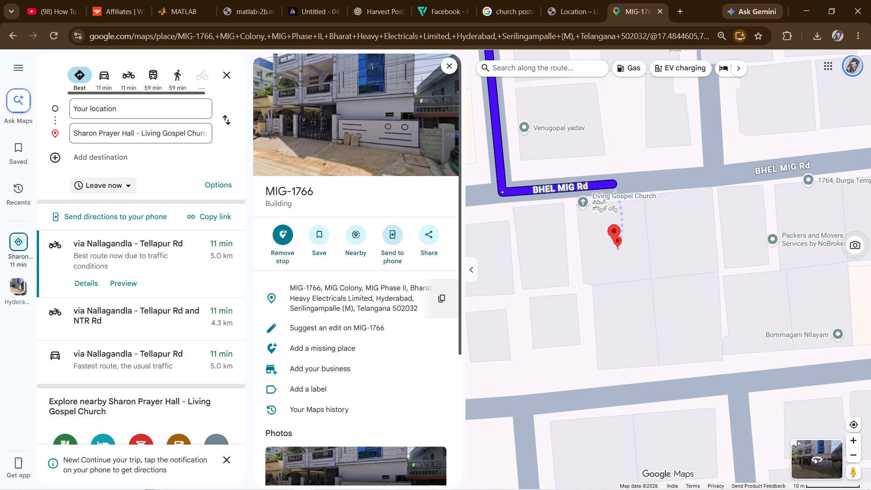
{"action": "left_click", "coordinate": [430, 243]}
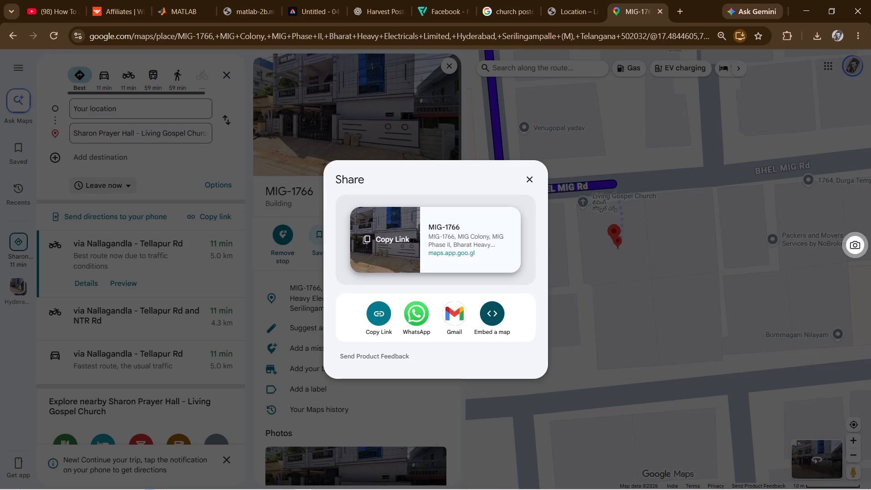
{"action": "left_click", "coordinate": [387, 320]}
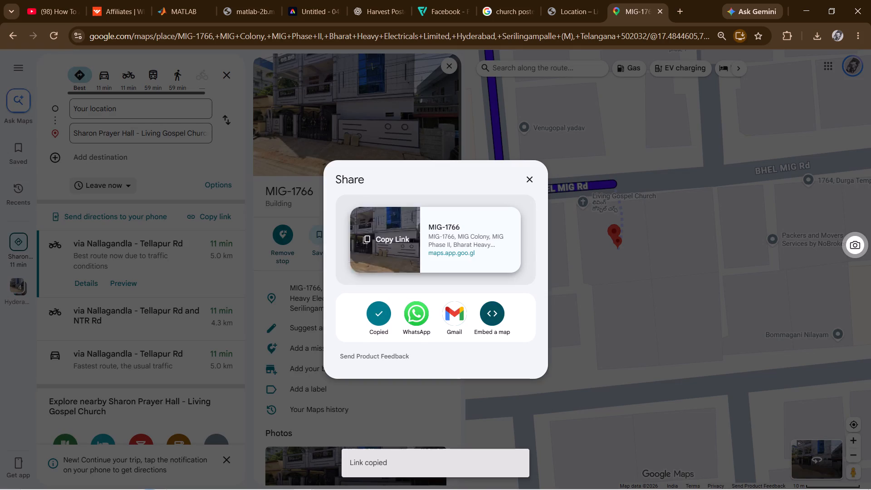
Replace the example website address in Adobe Express's Quick QR Code generator with the copied Google Maps share link.
{"action": "left_click", "coordinate": [323, 0]}
{"action": "key", "text": "ctrl+v"}
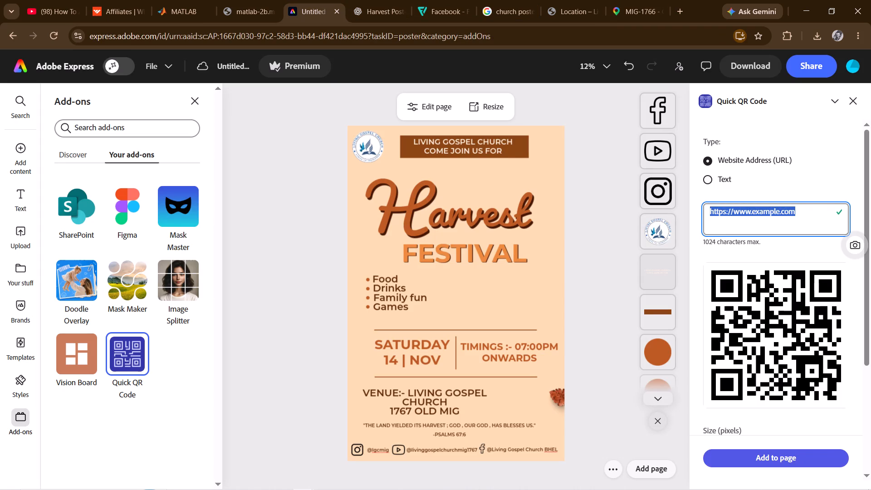
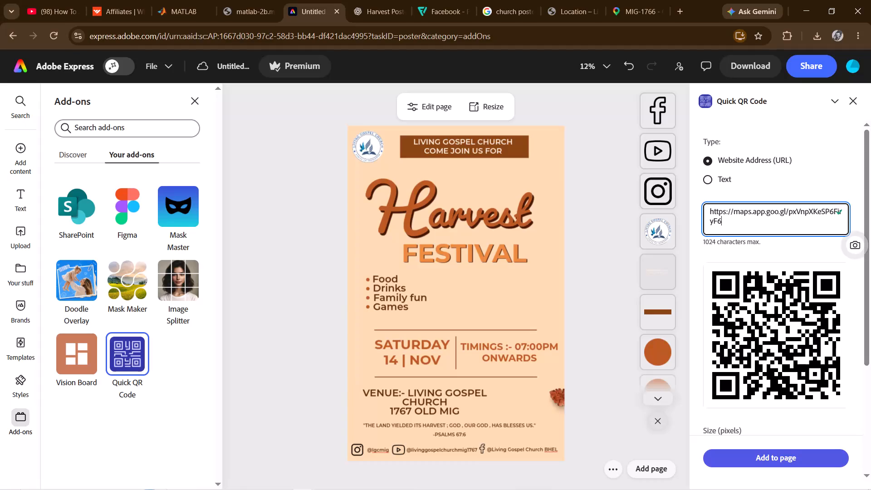
Close the MIG-1766 building's Google Maps page and reopen the Google Maps directions from the church website's location page.
{"action": "left_click", "coordinate": [626, 0]}
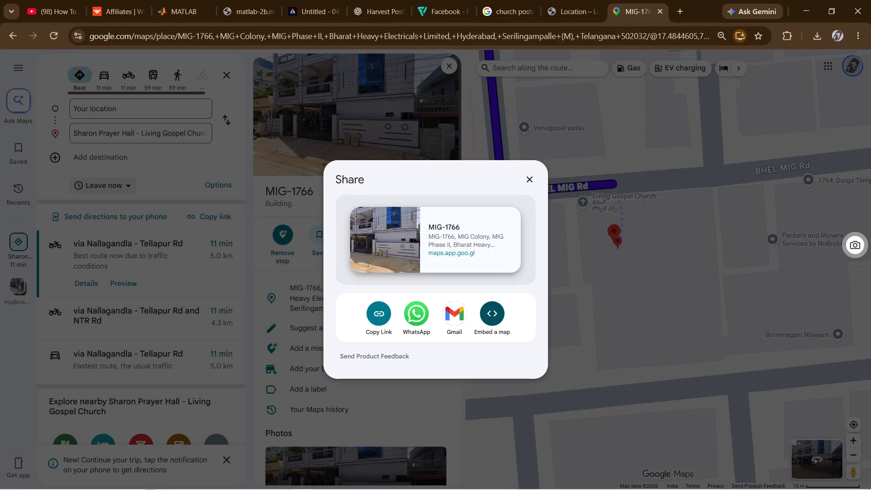
{"action": "left_click", "coordinate": [528, 177]}
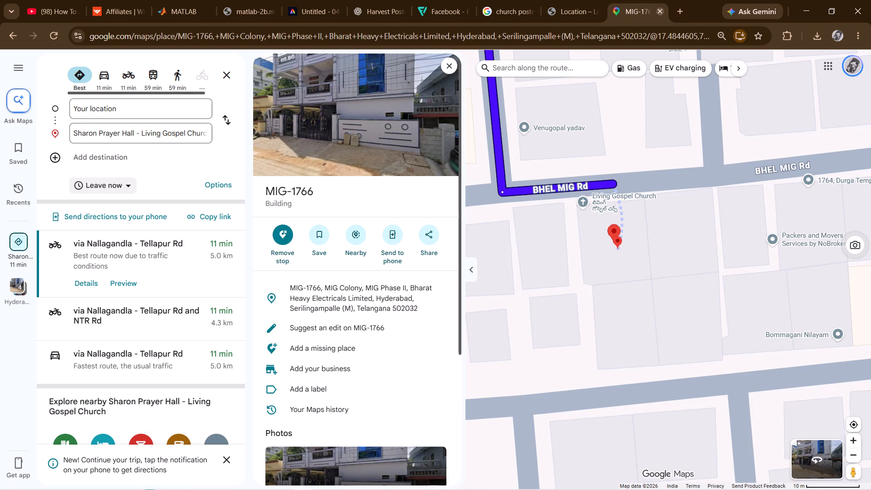
{"action": "left_click", "coordinate": [659, 7]}
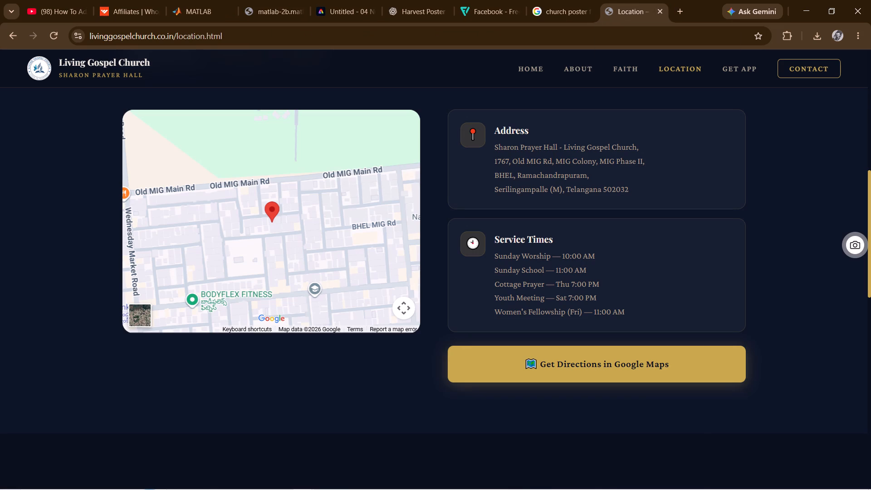
{"action": "left_click", "coordinate": [548, 368]}
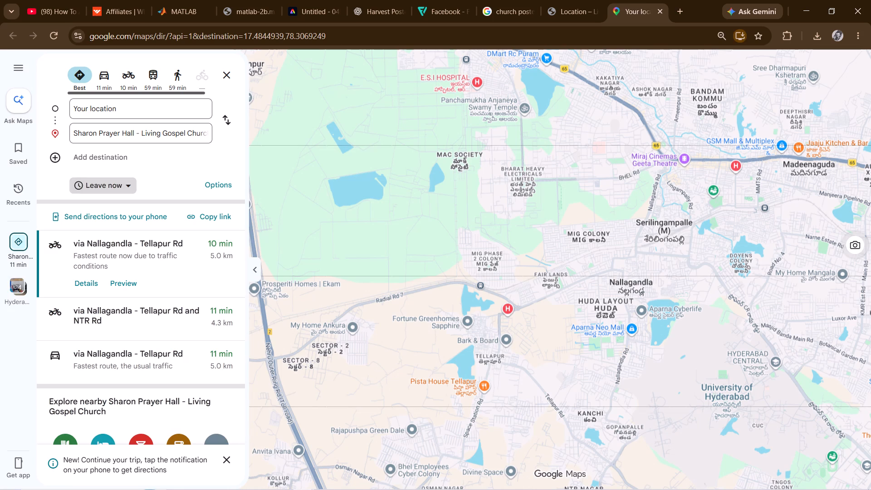
Open the place details of Sharon Prayer Hall - Living Gospel Church from the recent places in Google Maps.
{"action": "scroll", "coordinate": [174, 249], "scroll_direction": "down", "scroll_amount": 1}
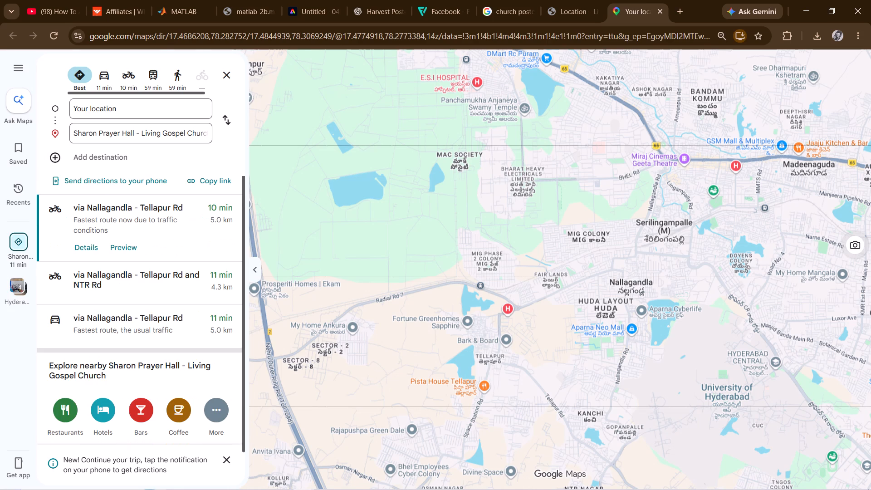
{"action": "scroll", "coordinate": [174, 249], "scroll_direction": "down", "scroll_amount": 2}
{"action": "scroll", "coordinate": [174, 249], "scroll_direction": "up", "scroll_amount": 1}
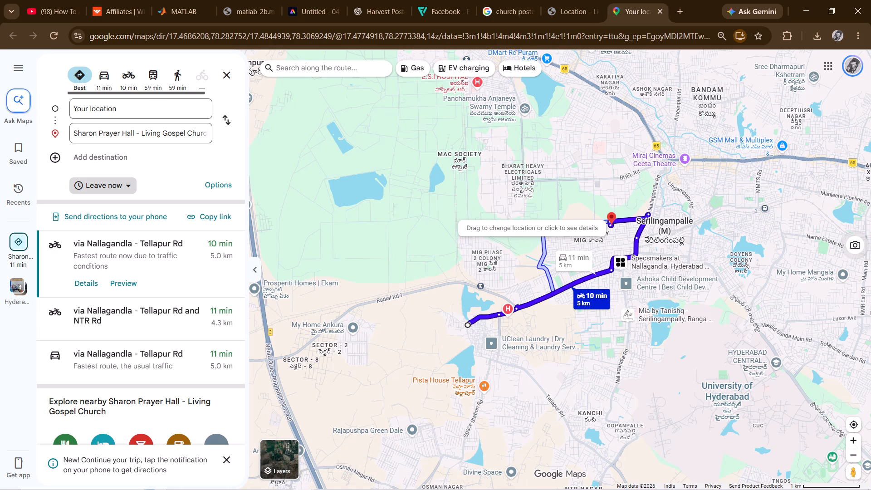
{"action": "scroll", "coordinate": [155, 330], "scroll_direction": "down", "scroll_amount": 3}
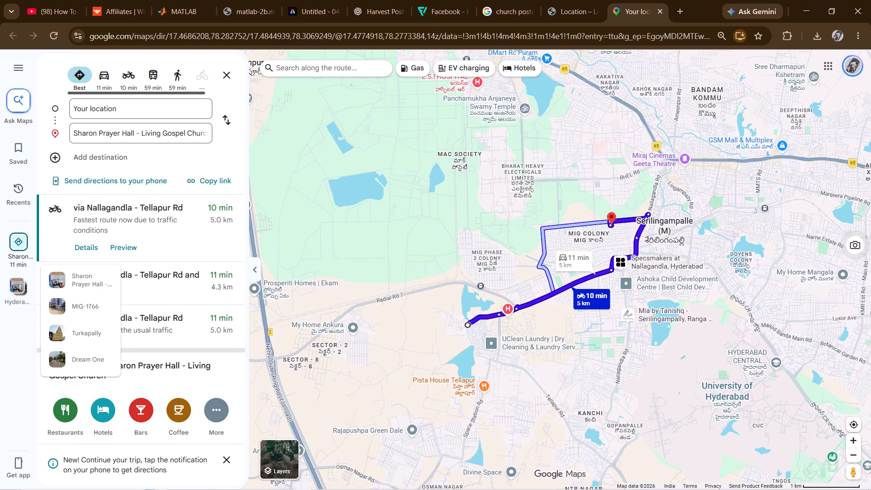
{"action": "left_click", "coordinate": [103, 279]}
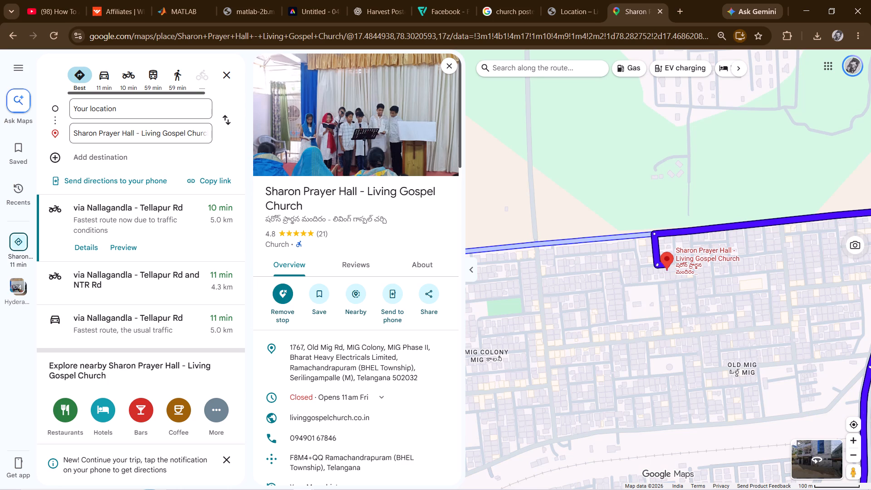
Look through the Sharon Prayer Hall - Living Gospel Church place details and copy the place's share link.
{"action": "scroll", "coordinate": [336, 230], "scroll_direction": "down", "scroll_amount": 2}
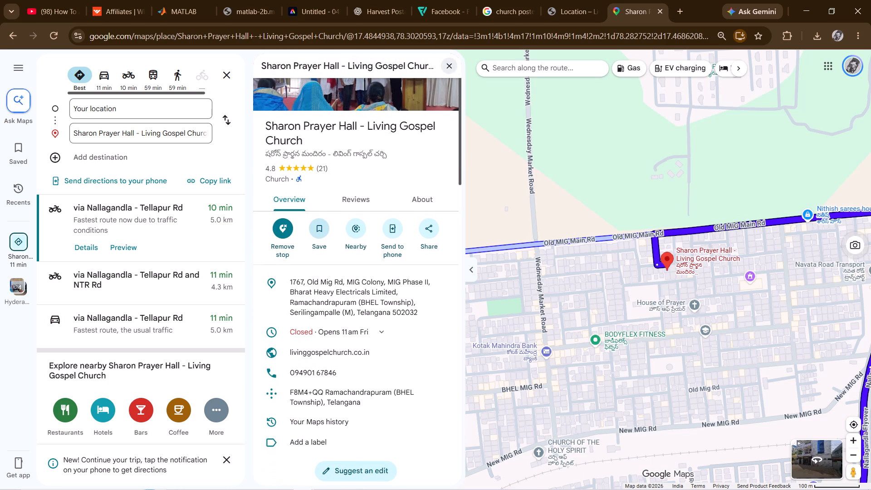
{"action": "scroll", "coordinate": [336, 230], "scroll_direction": "down", "scroll_amount": 3}
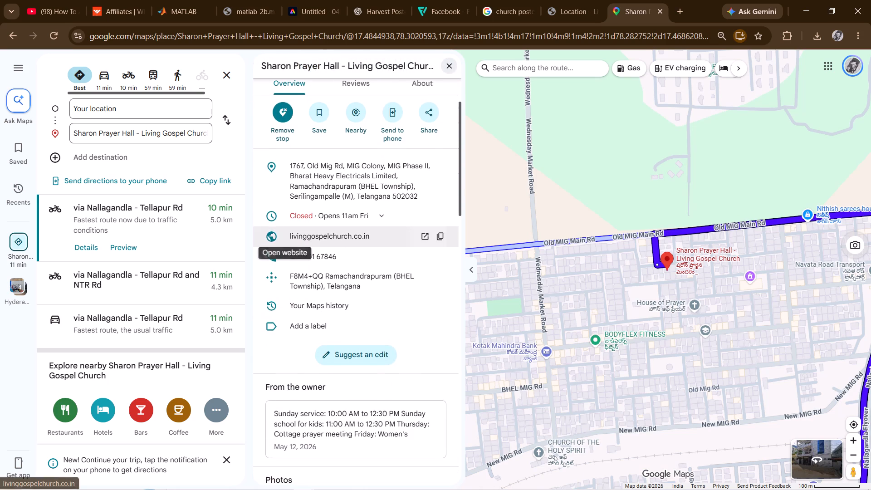
{"action": "scroll", "coordinate": [336, 230], "scroll_direction": "down", "scroll_amount": 4}
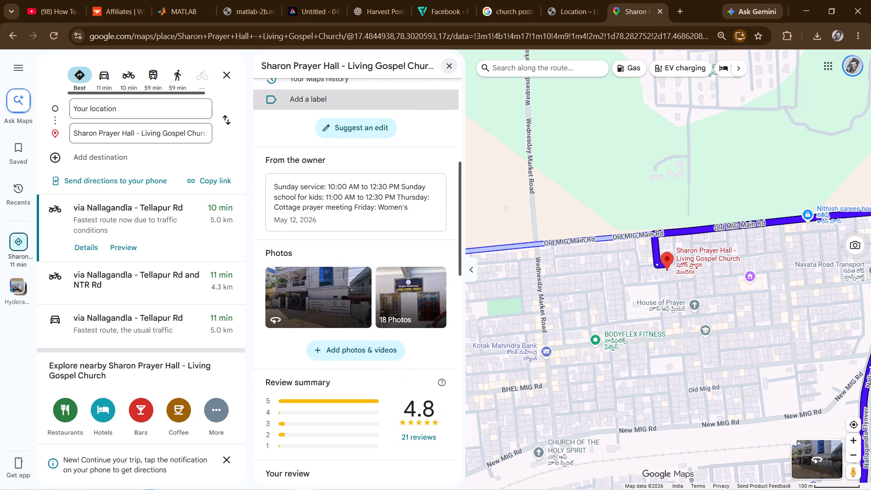
{"action": "scroll", "coordinate": [336, 230], "scroll_direction": "down", "scroll_amount": 1}
{"action": "scroll", "coordinate": [336, 230], "scroll_direction": "right", "scroll_amount": 1}
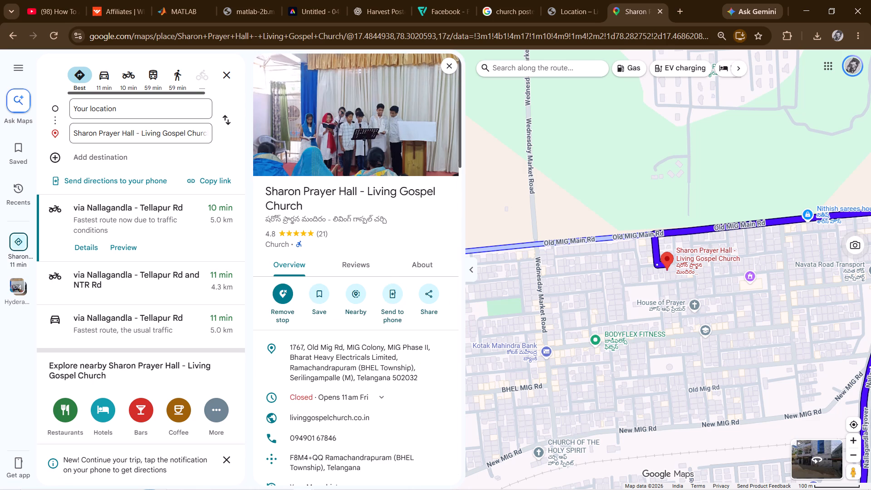
{"action": "left_click", "coordinate": [429, 299]}
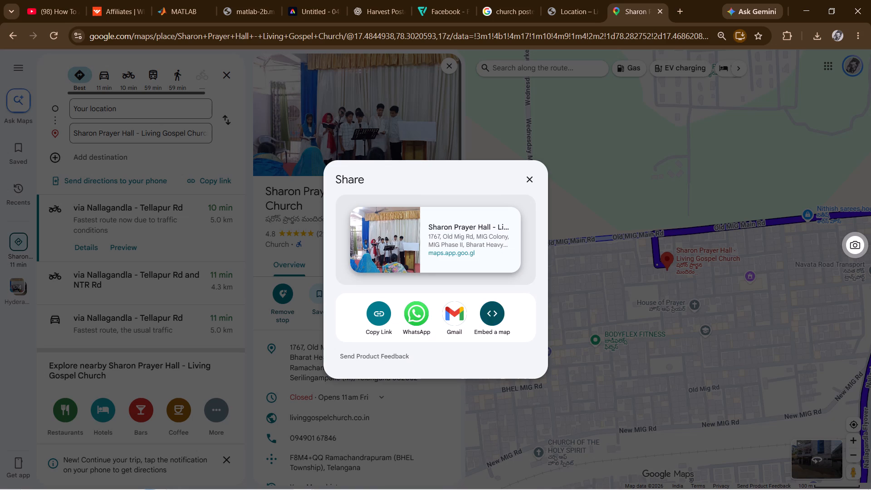
{"action": "left_click", "coordinate": [381, 322]}
Replace the website address in Adobe Express's Quick QR Code generator with the copied Sharon Prayer Hall share link.
{"action": "left_click", "coordinate": [578, 0]}
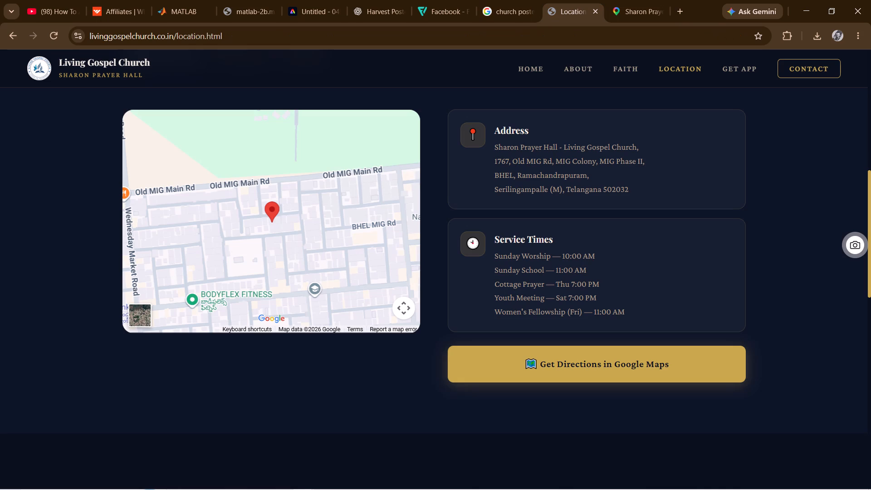
{"action": "left_click", "coordinate": [294, 2]}
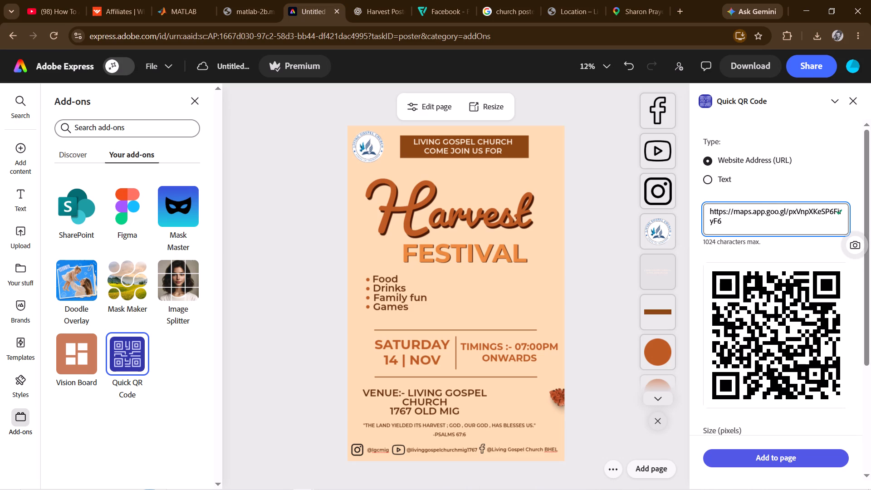
{"action": "key", "text": "ctrl+a"}
{"action": "key", "text": "ctrl+v"}
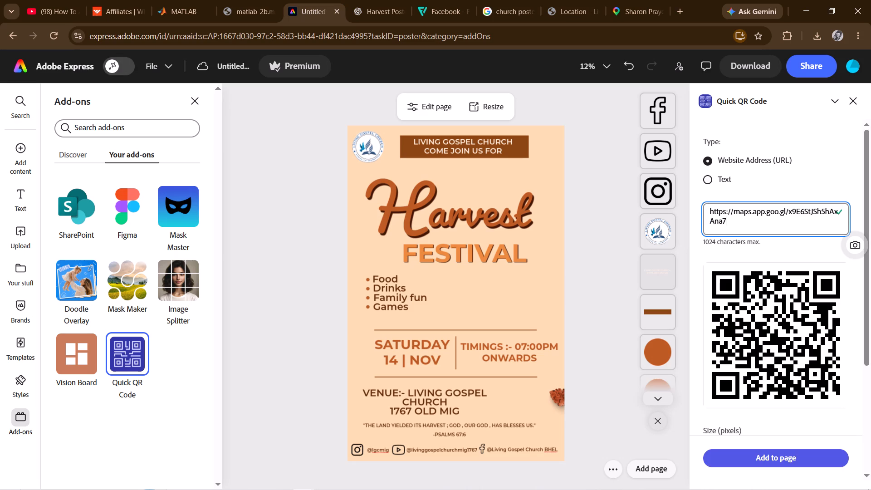
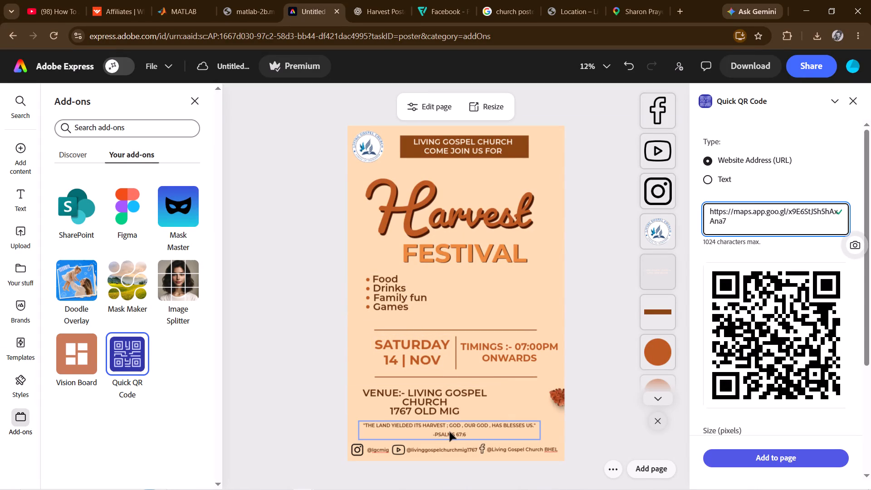
Move the Food, Drinks, Family fun and Games list together with its four bullet circles down to just above the divider line.
{"action": "left_click", "coordinate": [375, 304]}
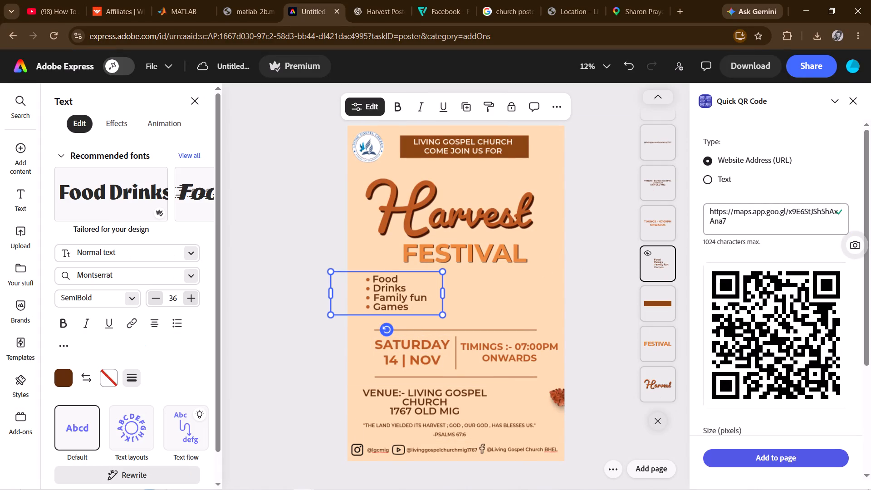
{"action": "scroll", "coordinate": [660, 261], "scroll_direction": "up", "scroll_amount": 9}
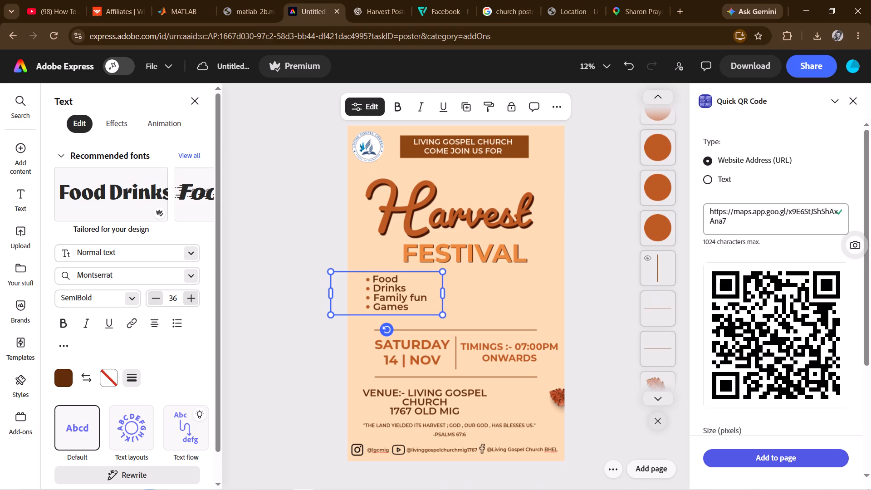
{"action": "left_click", "coordinate": [656, 232], "text": "ctrl"}
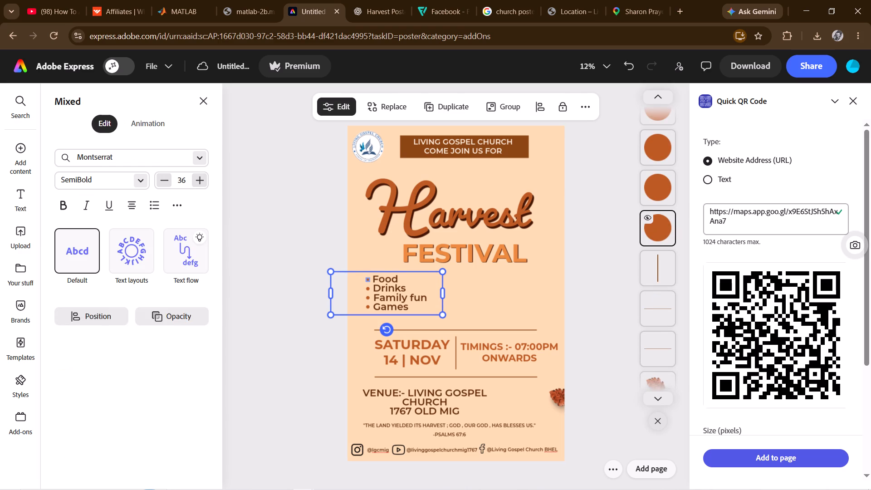
{"action": "left_click", "coordinate": [661, 199], "text": "ctrl"}
{"action": "left_click", "coordinate": [662, 157], "text": "ctrl"}
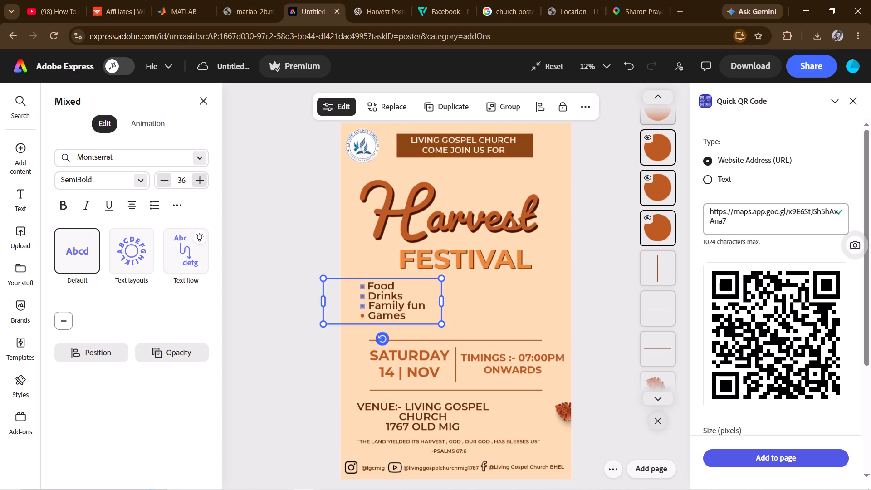
{"action": "left_click", "coordinate": [659, 120], "text": "ctrl"}
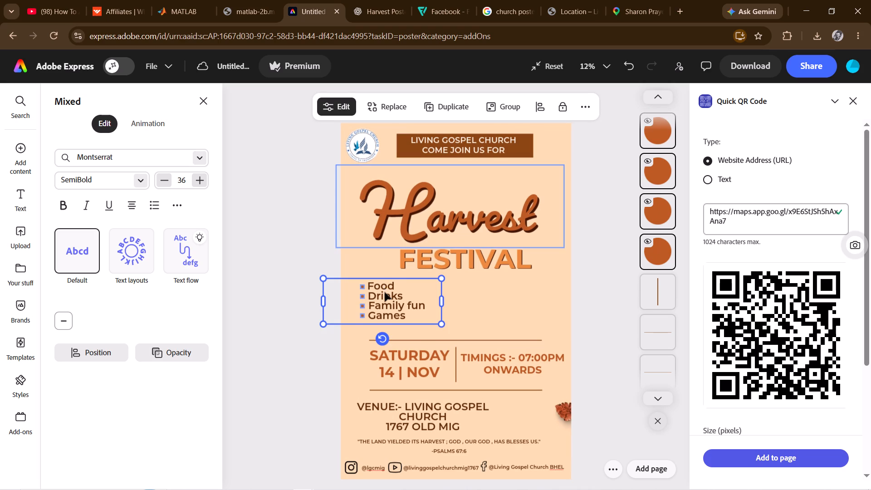
{"action": "left_click_drag", "start_coordinate": [385, 292], "coordinate": [386, 308]}
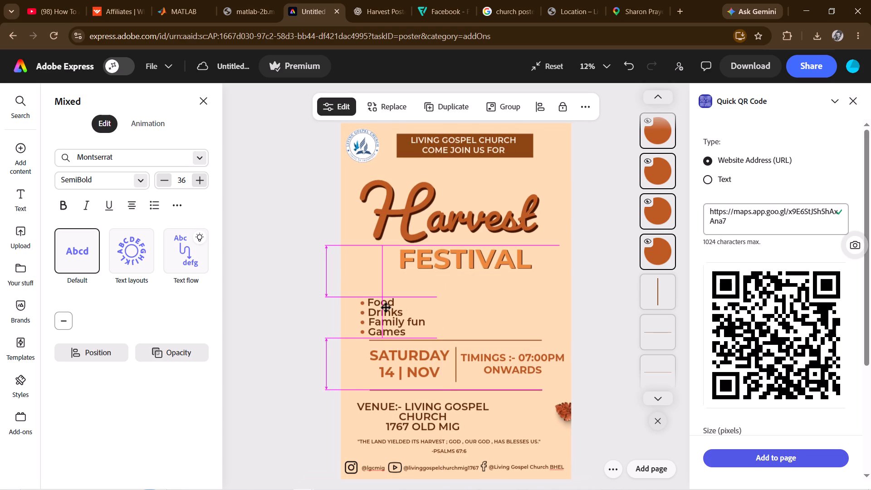
{"action": "left_click_drag", "start_coordinate": [386, 308], "coordinate": [385, 310]}
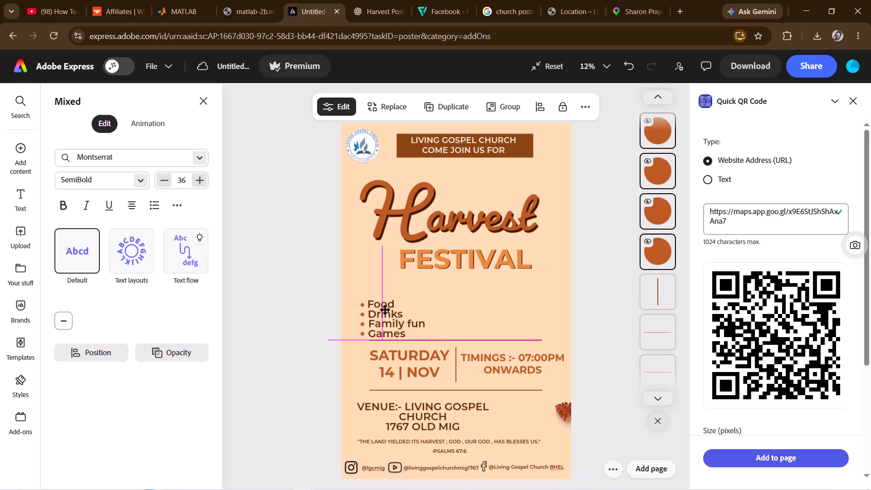
{"action": "left_click_drag", "start_coordinate": [385, 310], "coordinate": [386, 308]}
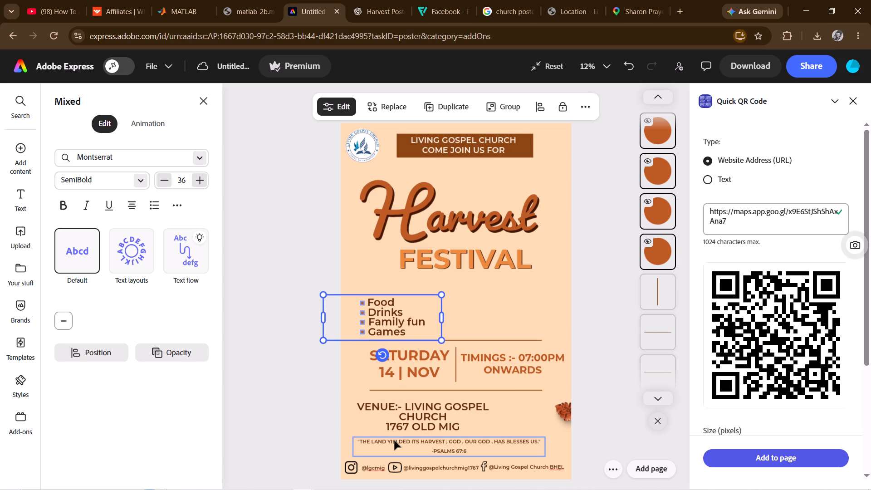
Move the Psalms 67:6 verse from above the social media handles to directly beneath the FESTIVAL heading.
{"action": "left_click_drag", "start_coordinate": [394, 441], "coordinate": [409, 298]}
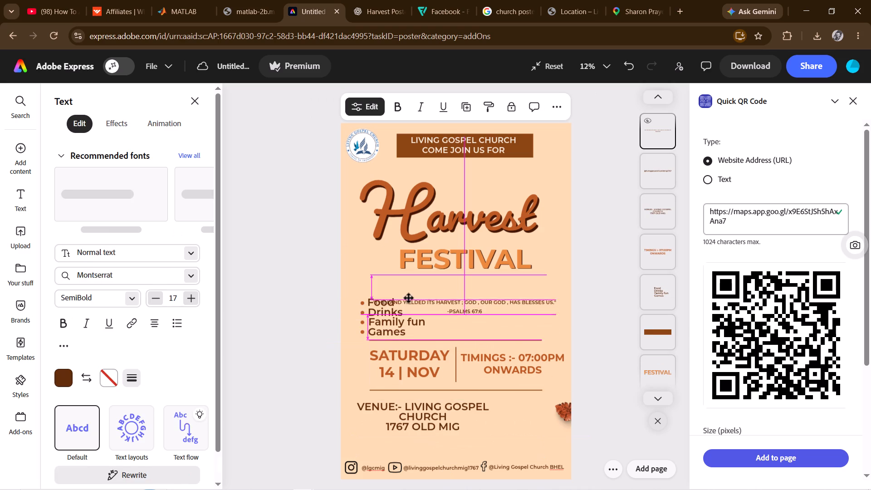
{"action": "left_click_drag", "start_coordinate": [409, 298], "coordinate": [398, 278]}
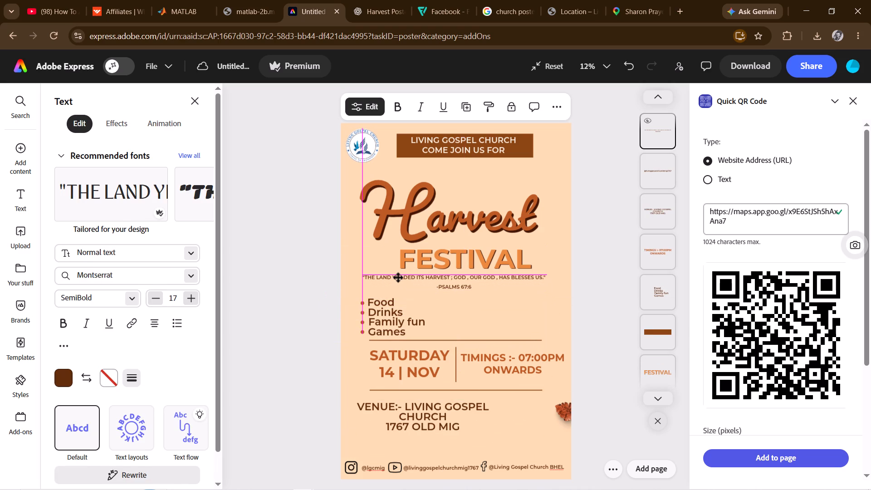
{"action": "left_click_drag", "start_coordinate": [398, 278], "coordinate": [398, 279]}
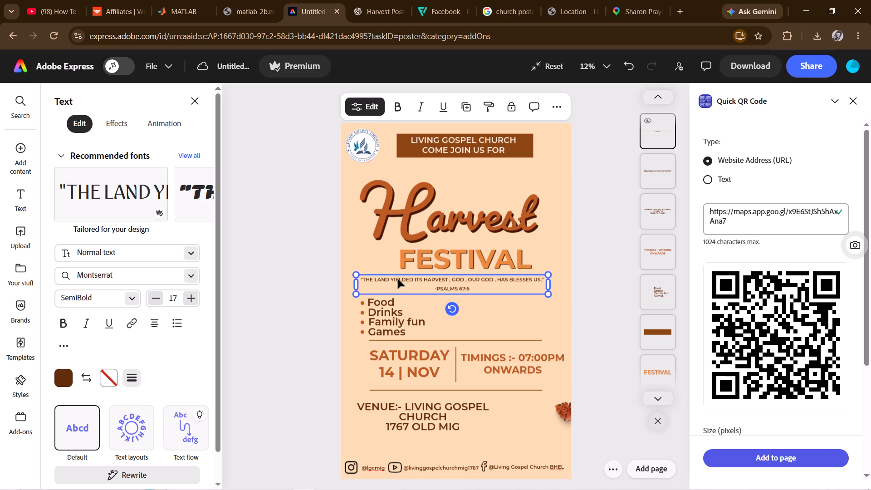
{"action": "left_click", "coordinate": [295, 263]}
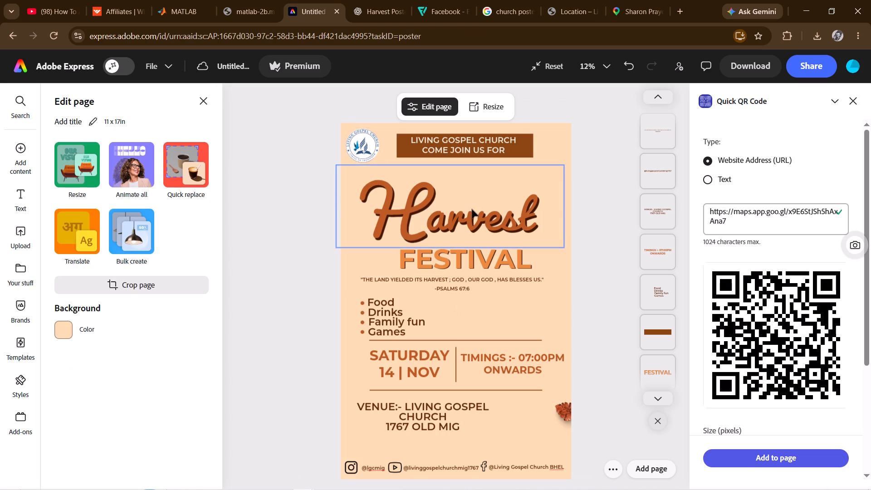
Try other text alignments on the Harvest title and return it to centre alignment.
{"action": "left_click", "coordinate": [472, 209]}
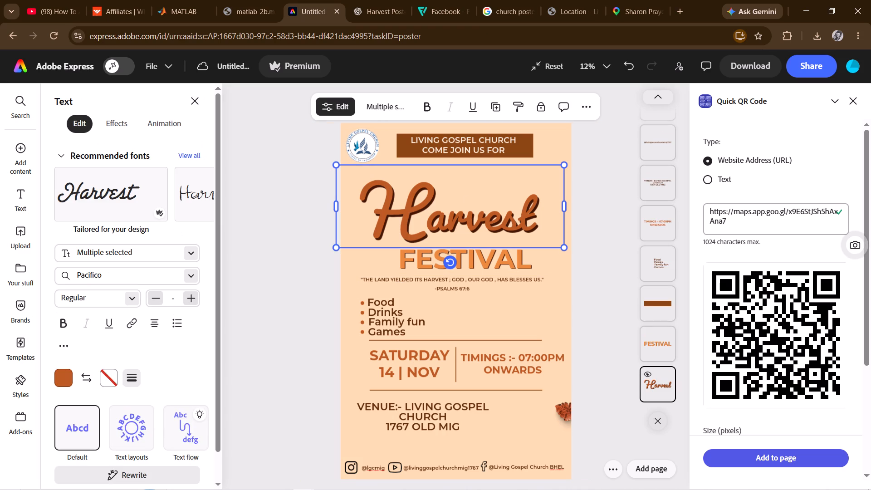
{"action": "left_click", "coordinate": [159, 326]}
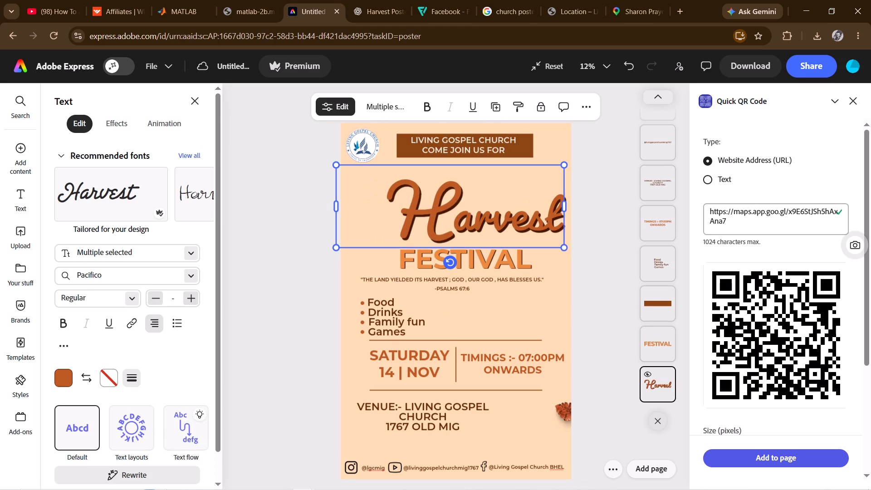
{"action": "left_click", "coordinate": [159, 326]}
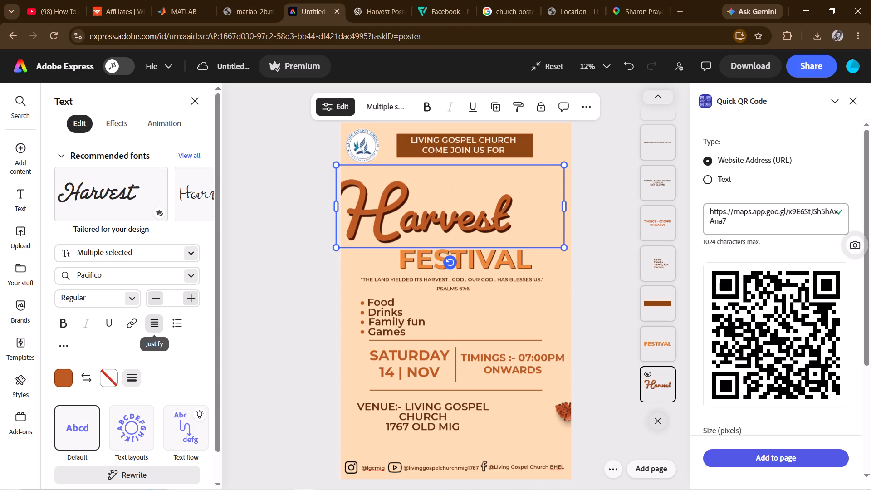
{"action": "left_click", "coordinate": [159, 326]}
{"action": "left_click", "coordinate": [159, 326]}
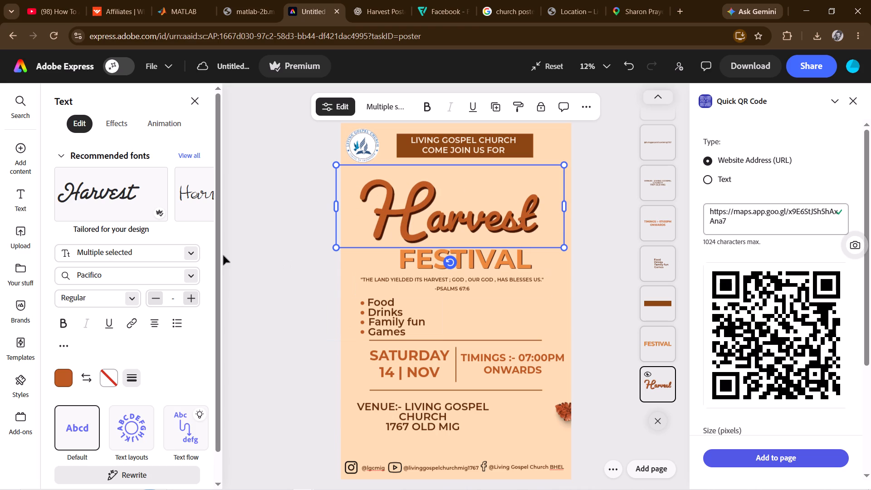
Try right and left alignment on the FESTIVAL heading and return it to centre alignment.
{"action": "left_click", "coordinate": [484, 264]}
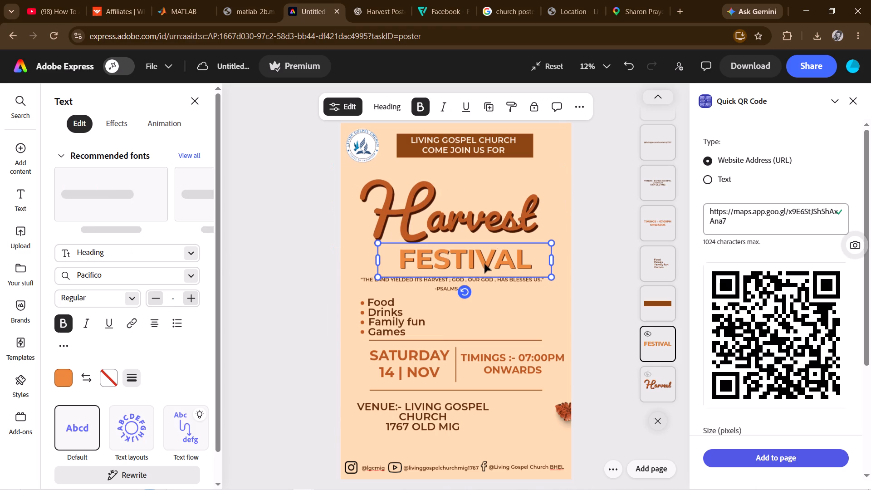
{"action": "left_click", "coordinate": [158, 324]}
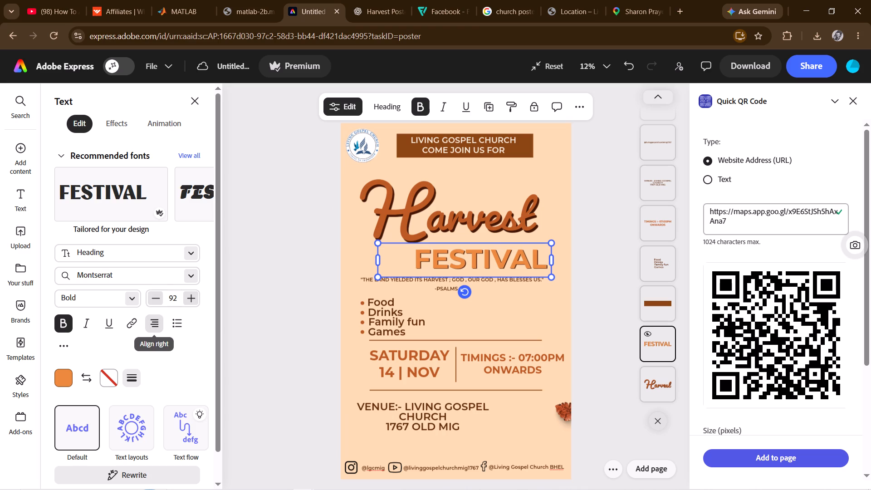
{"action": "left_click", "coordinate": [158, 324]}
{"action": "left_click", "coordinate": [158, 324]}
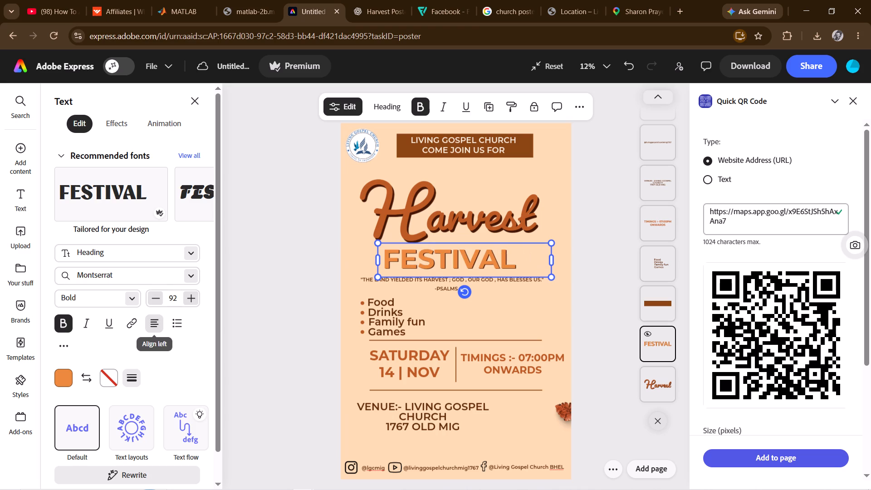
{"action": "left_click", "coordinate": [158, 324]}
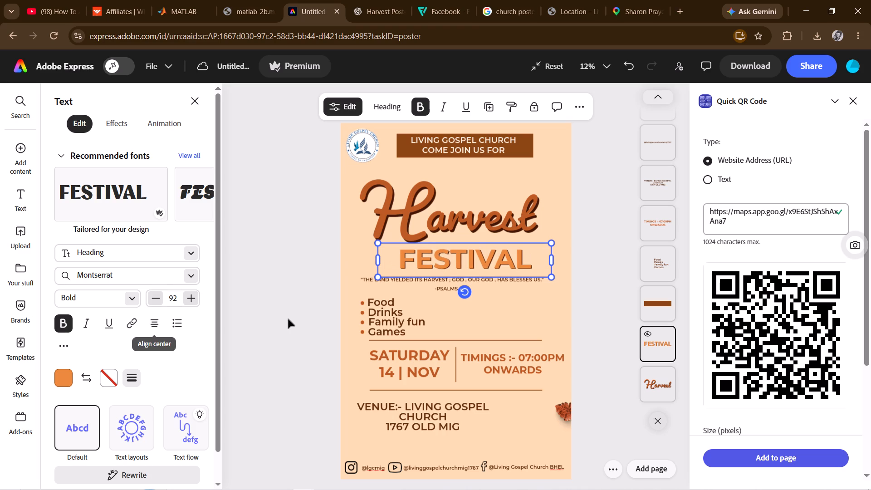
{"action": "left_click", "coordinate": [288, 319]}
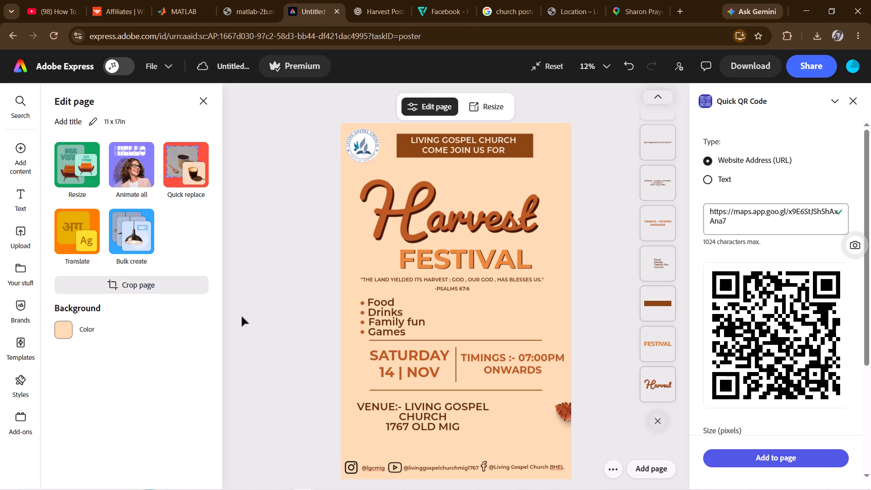
Add the generated QR code to the poster, shrink it, and place it beside the venue text above the Facebook handle.
{"action": "left_click", "coordinate": [747, 460]}
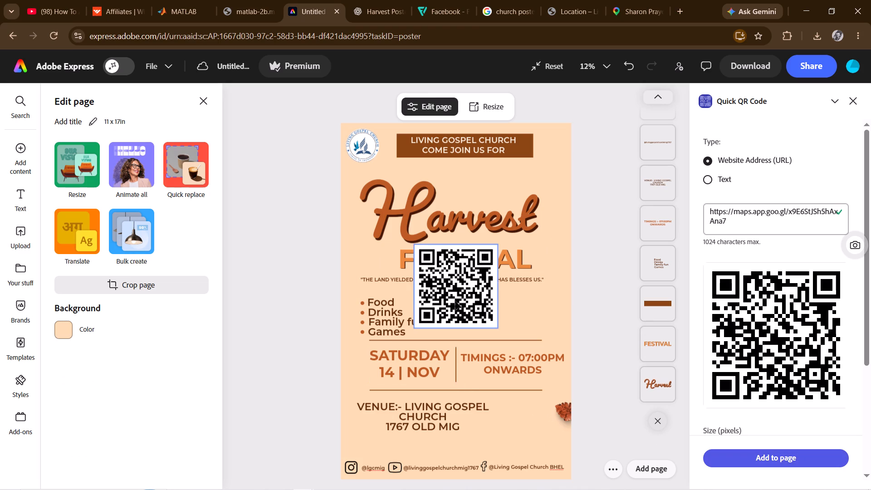
{"action": "left_click_drag", "start_coordinate": [455, 284], "coordinate": [490, 339]}
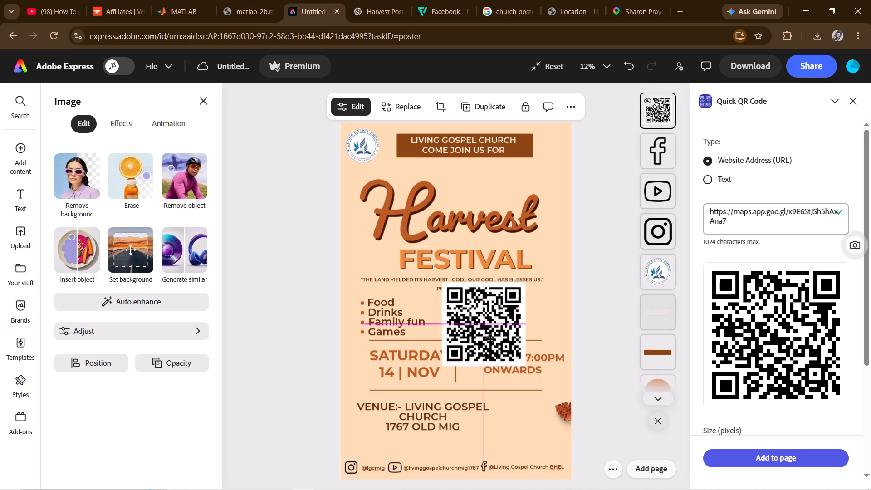
{"action": "left_click_drag", "start_coordinate": [490, 339], "coordinate": [498, 368]}
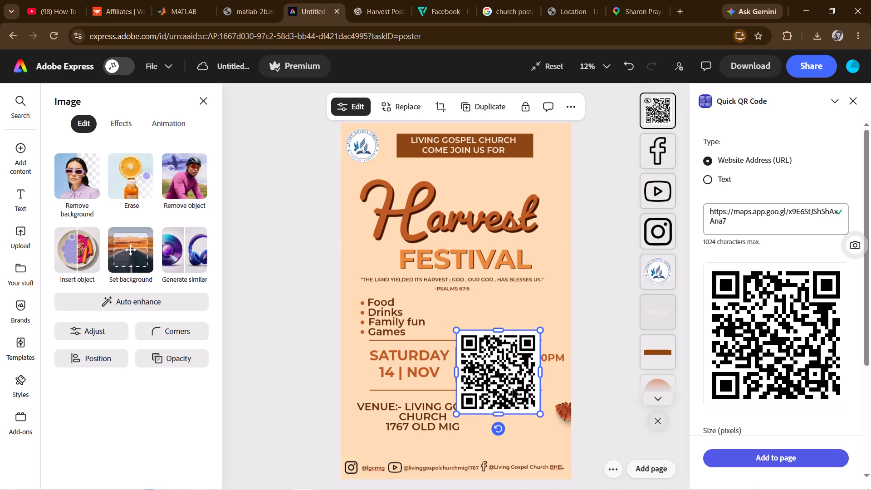
{"action": "left_click_drag", "start_coordinate": [541, 415], "coordinate": [531, 407]}
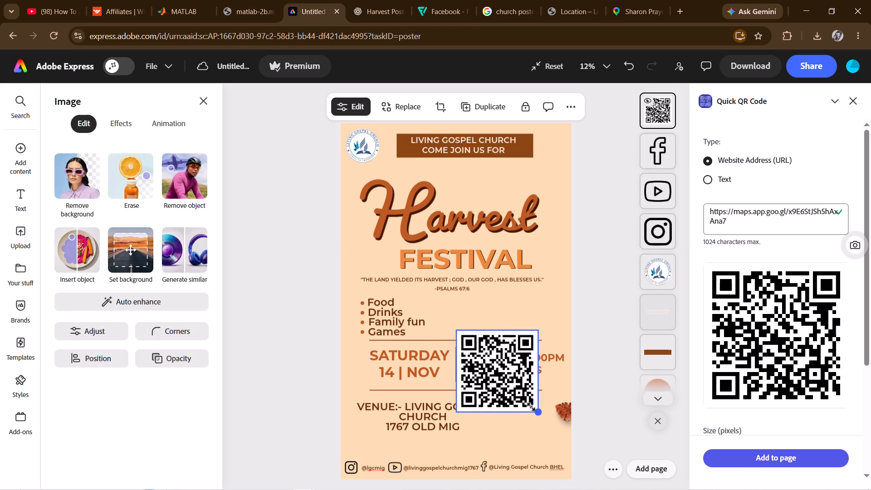
{"action": "left_click_drag", "start_coordinate": [531, 407], "coordinate": [520, 398]}
{"action": "left_click_drag", "start_coordinate": [484, 363], "coordinate": [523, 426]}
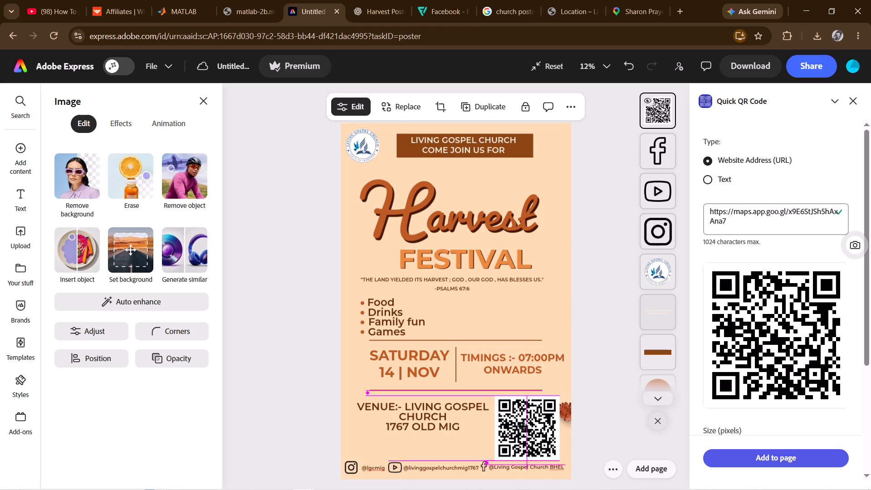
{"action": "left_click_drag", "start_coordinate": [523, 426], "coordinate": [520, 427]}
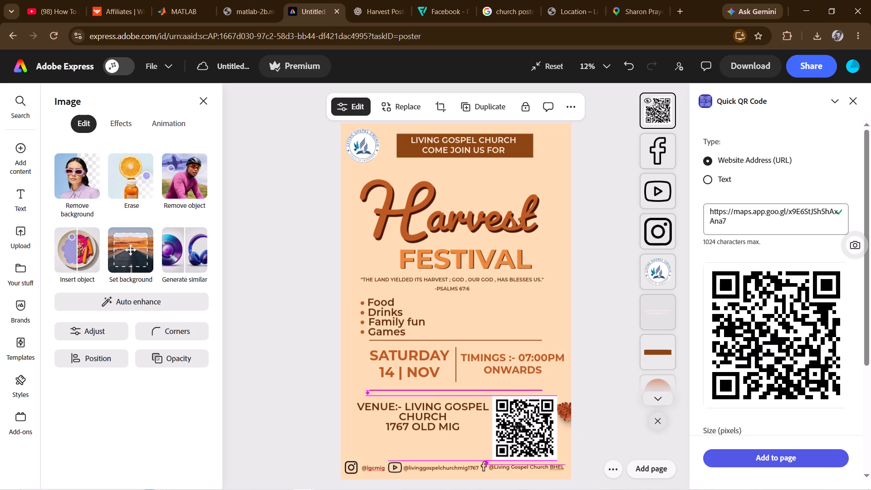
{"action": "left_click_drag", "start_coordinate": [520, 427], "coordinate": [520, 428]}
Narrow the venue text box to clear the QR code and move it up close beneath the lower divider line.
{"action": "left_click", "coordinate": [441, 407]}
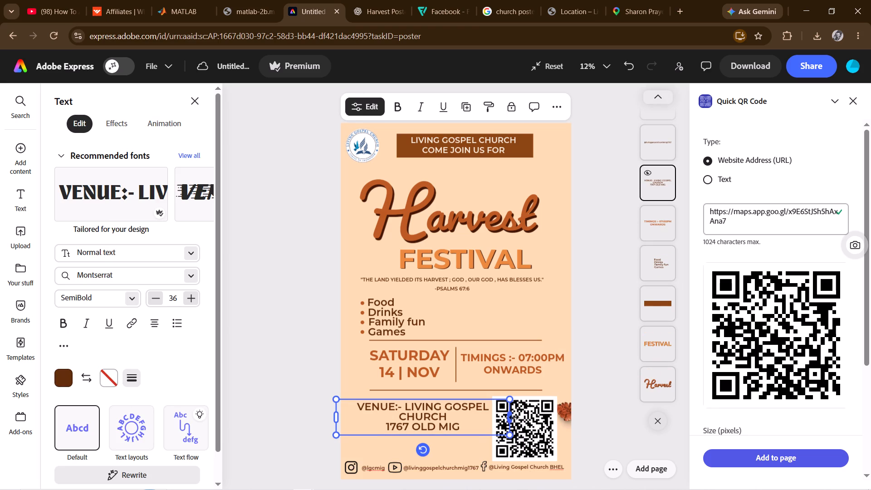
{"action": "left_click_drag", "start_coordinate": [512, 418], "coordinate": [478, 416]}
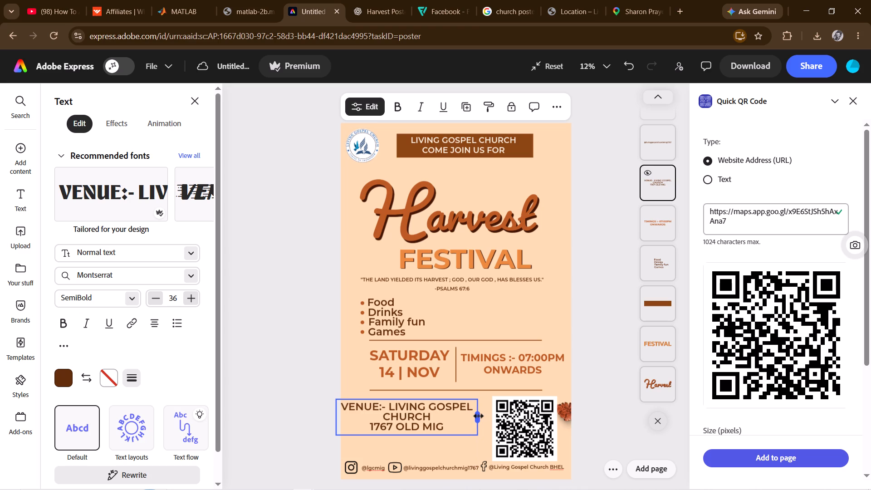
{"action": "left_click_drag", "start_coordinate": [478, 416], "coordinate": [480, 416]}
{"action": "left_click_drag", "start_coordinate": [442, 417], "coordinate": [449, 417]}
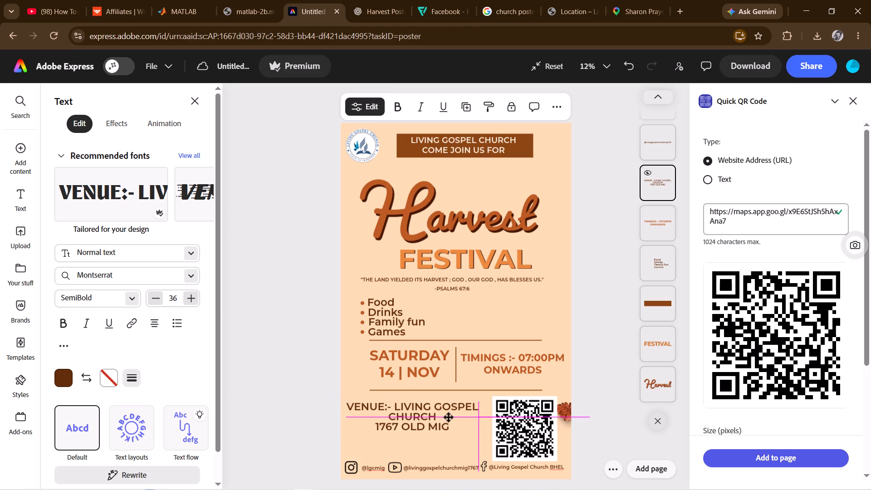
{"action": "left_click_drag", "start_coordinate": [449, 417], "coordinate": [448, 414]}
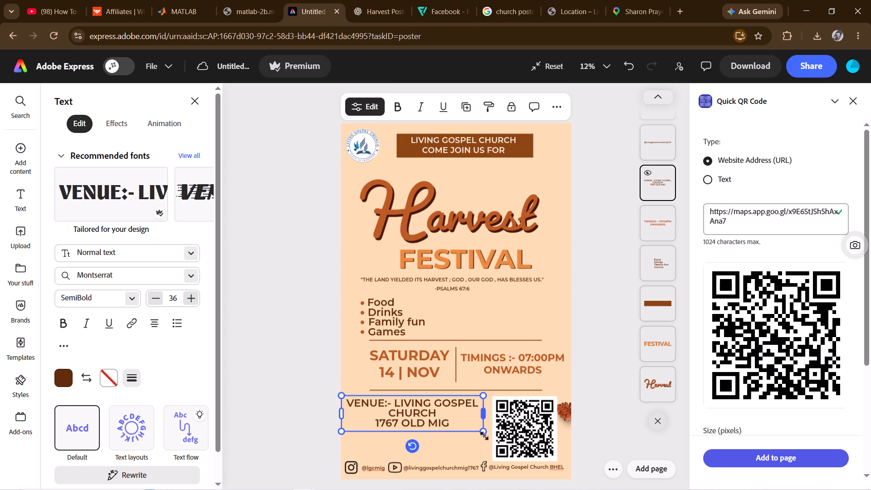
Scale the venue text down to size 26 and widen its box so "VENUE:- LIVING GOSPEL CHURCH" fits on one line.
{"action": "left_click_drag", "start_coordinate": [484, 436], "coordinate": [459, 419]}
{"action": "left_click_drag", "start_coordinate": [459, 416], "coordinate": [474, 416]}
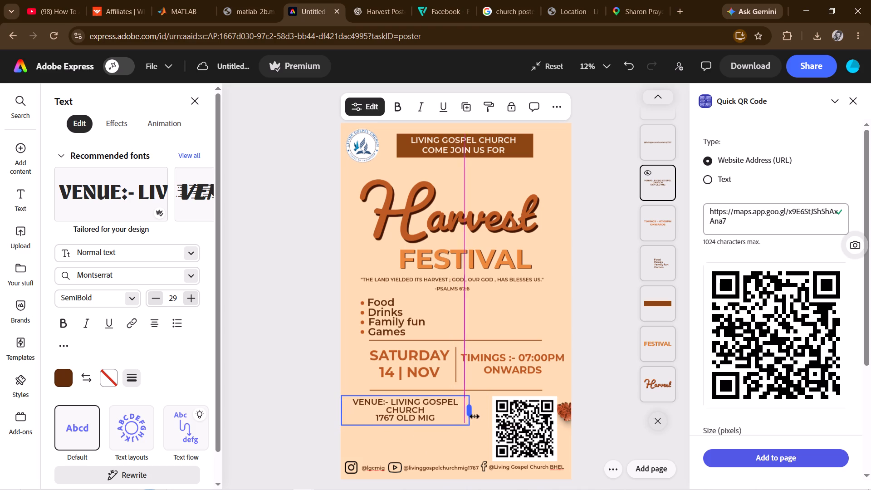
{"action": "left_click_drag", "start_coordinate": [474, 416], "coordinate": [513, 419]}
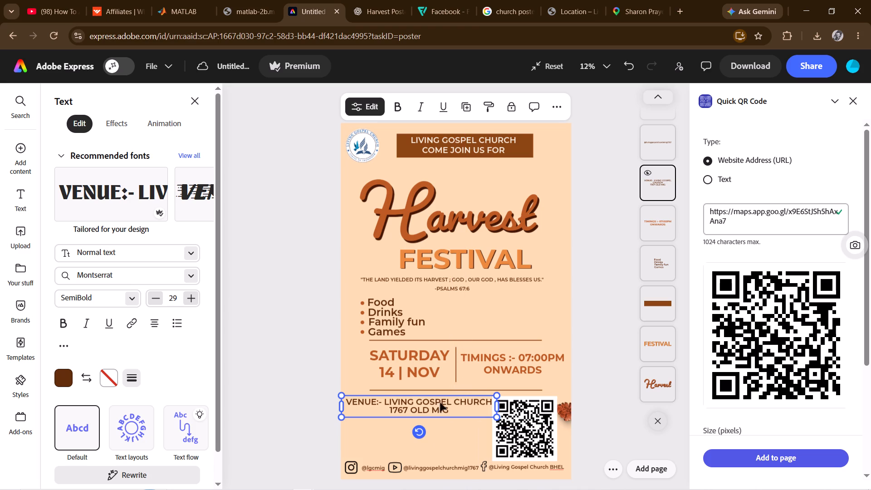
{"action": "left_click", "coordinate": [467, 409]}
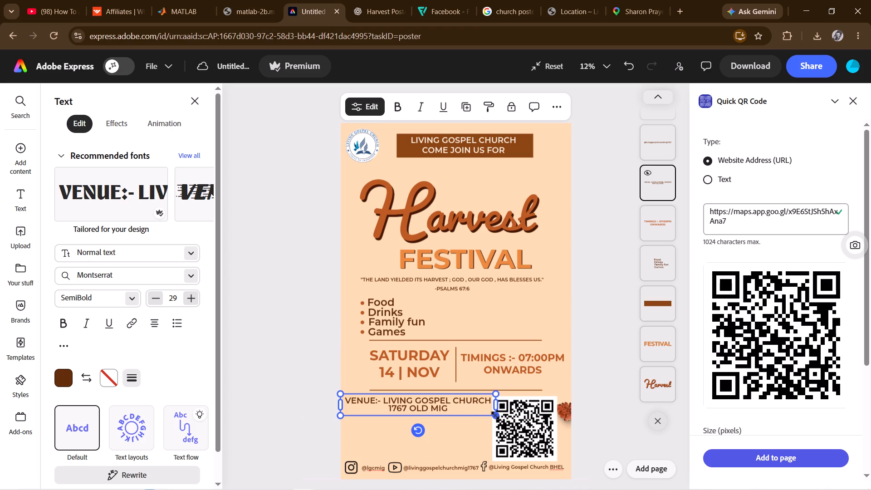
{"action": "left_click_drag", "start_coordinate": [495, 415], "coordinate": [483, 412]}
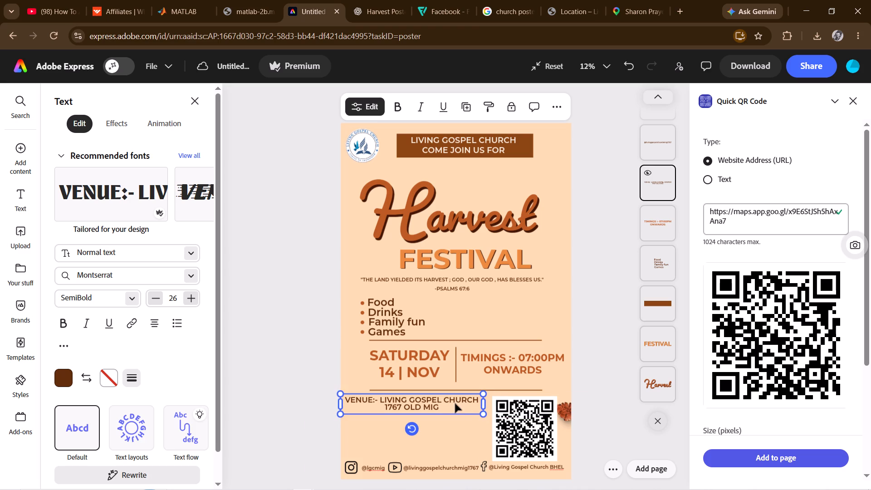
Move the venue text down beside the QR code's middle, and shift the QR code slightly left and up beneath the lower divider.
{"action": "left_click_drag", "start_coordinate": [455, 403], "coordinate": [454, 427]}
{"action": "left_click_drag", "start_coordinate": [521, 436], "coordinate": [517, 436]}
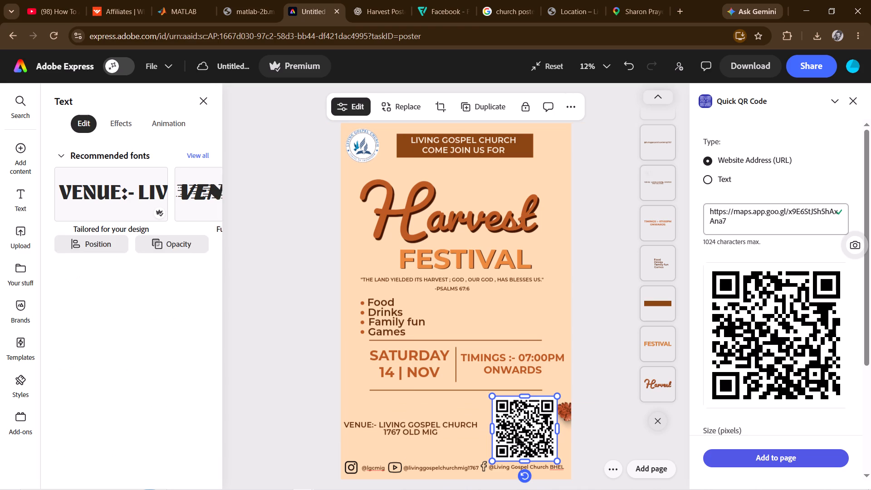
{"action": "left_click_drag", "start_coordinate": [517, 436], "coordinate": [512, 436]}
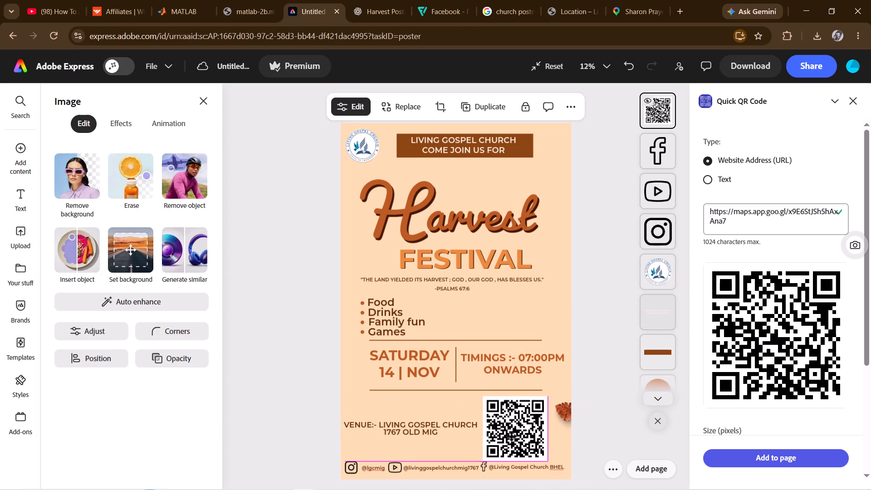
{"action": "left_click_drag", "start_coordinate": [512, 436], "coordinate": [513, 433]}
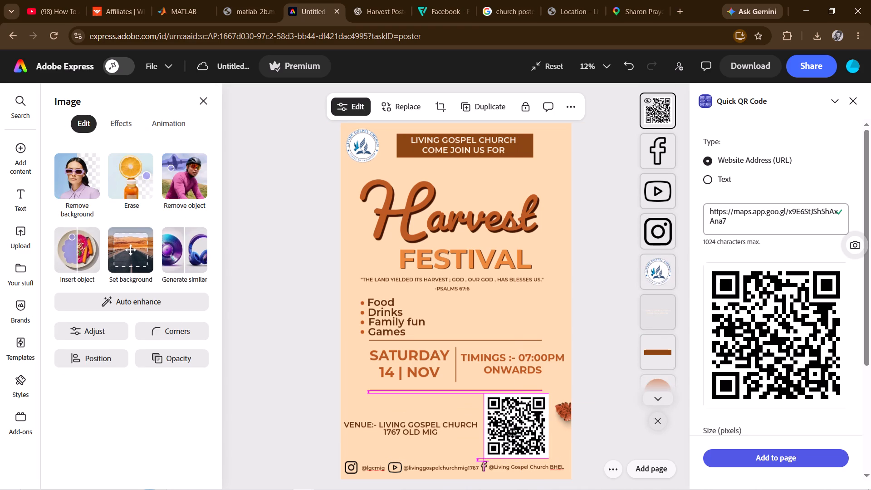
{"action": "left_click_drag", "start_coordinate": [513, 433], "coordinate": [514, 433]}
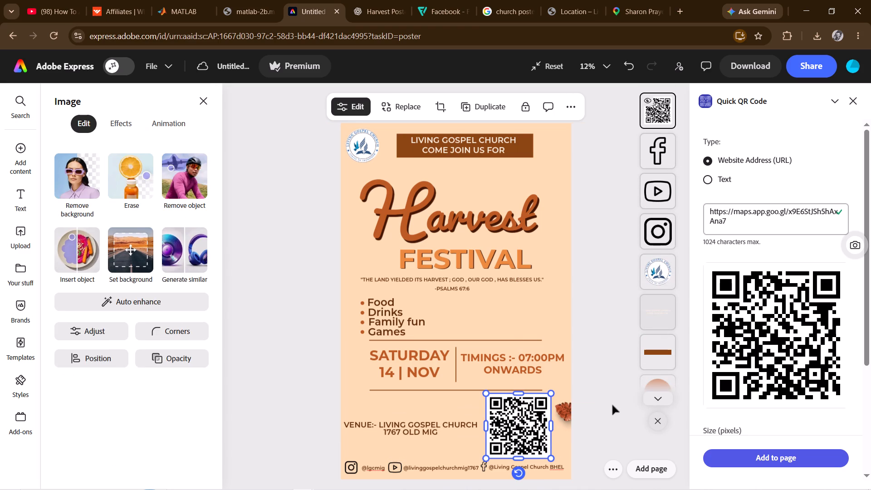
{"action": "left_click", "coordinate": [612, 405]}
{"action": "left_click", "coordinate": [612, 405]}
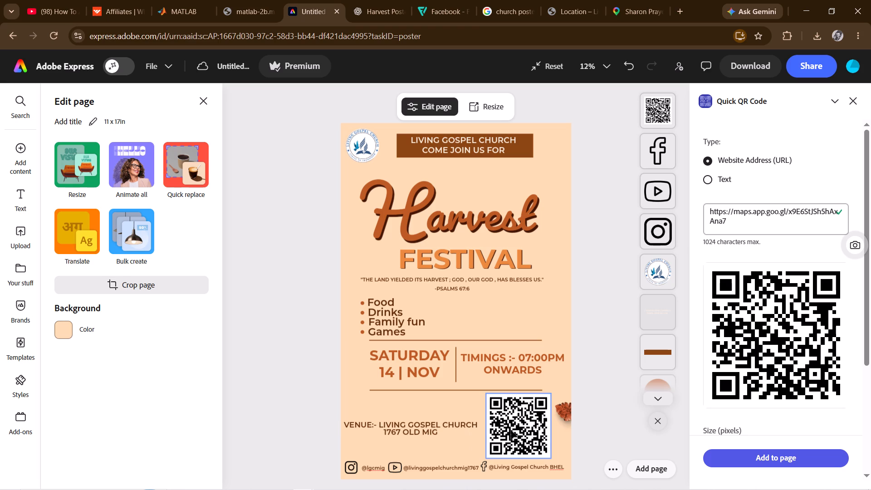
Move the lower divider line up slightly, closer to the date and timings text.
{"action": "left_click", "coordinate": [461, 390]}
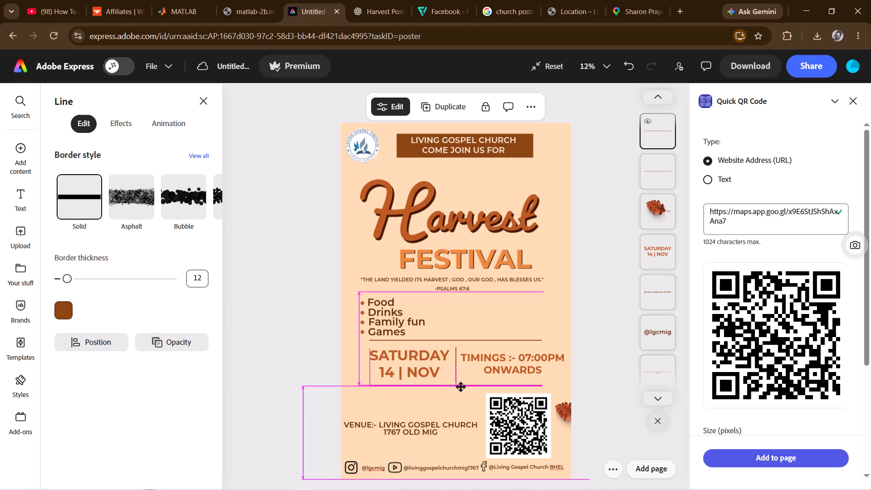
{"action": "left_click", "coordinate": [591, 313]}
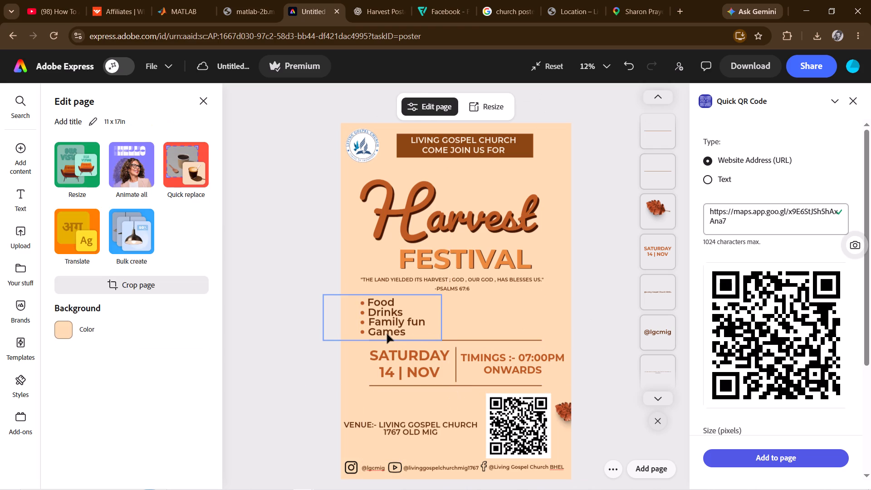
Move the Food, Drinks, Family fun and Games text up slightly, away from the divider line beneath it.
{"action": "left_click", "coordinate": [387, 334]}
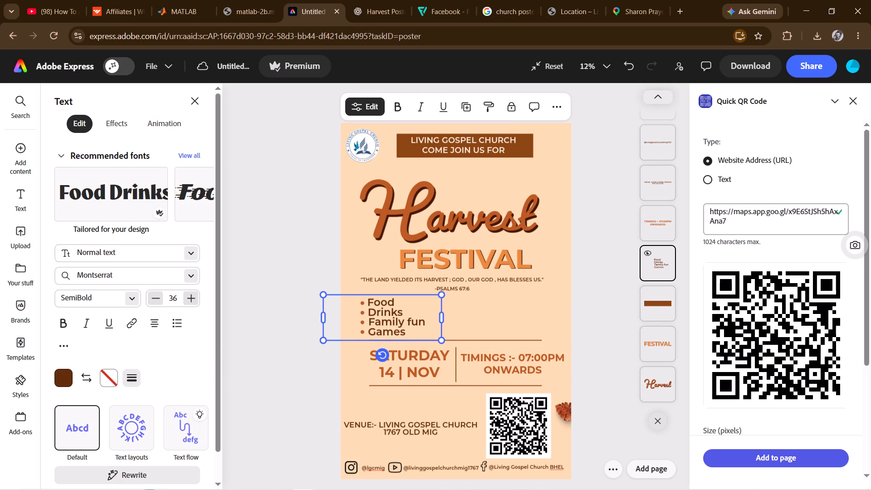
{"action": "scroll", "coordinate": [591, 228], "scroll_direction": "up", "scroll_amount": 3}
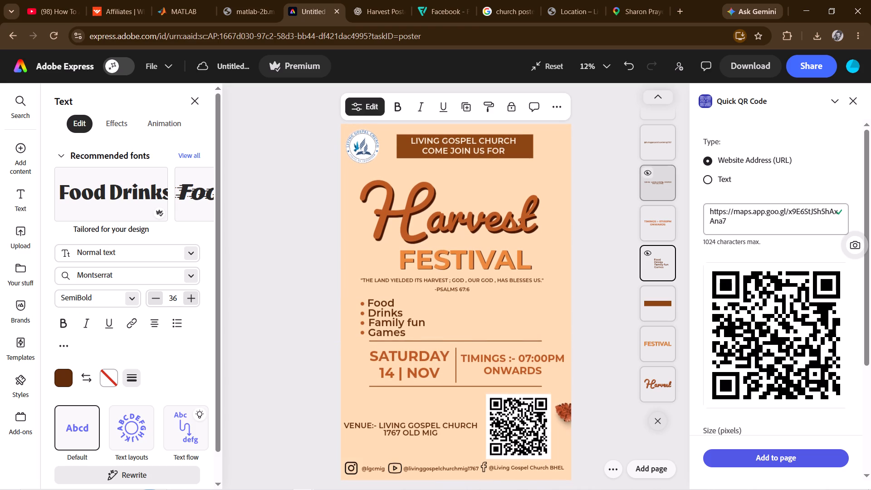
{"action": "scroll", "coordinate": [648, 190], "scroll_direction": "up", "scroll_amount": 10}
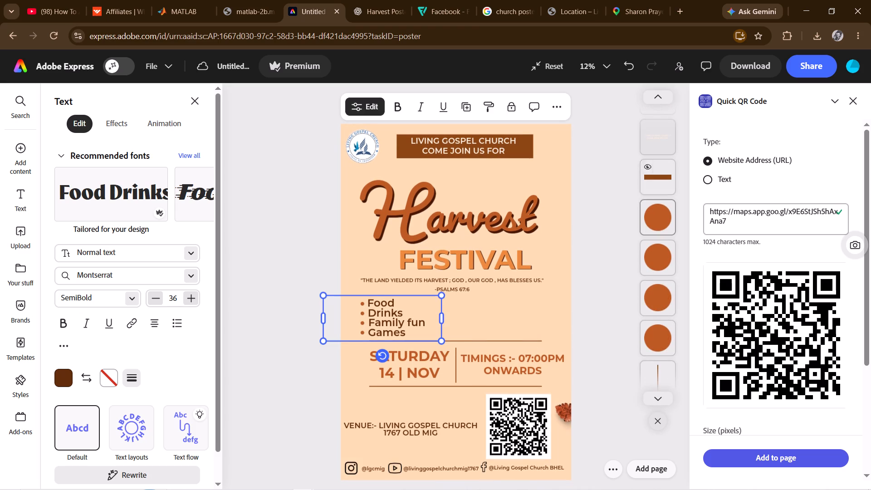
{"action": "left_click", "coordinate": [657, 211], "text": "ctrl"}
{"action": "left_click", "coordinate": [670, 269], "text": "ctrl"}
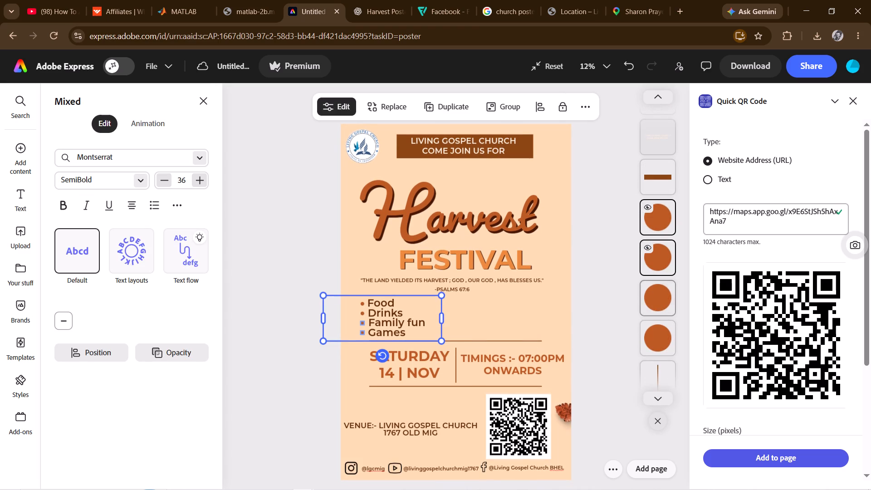
{"action": "left_click", "coordinate": [664, 299], "text": "ctrl"}
{"action": "left_click", "coordinate": [664, 354], "text": "ctrl"}
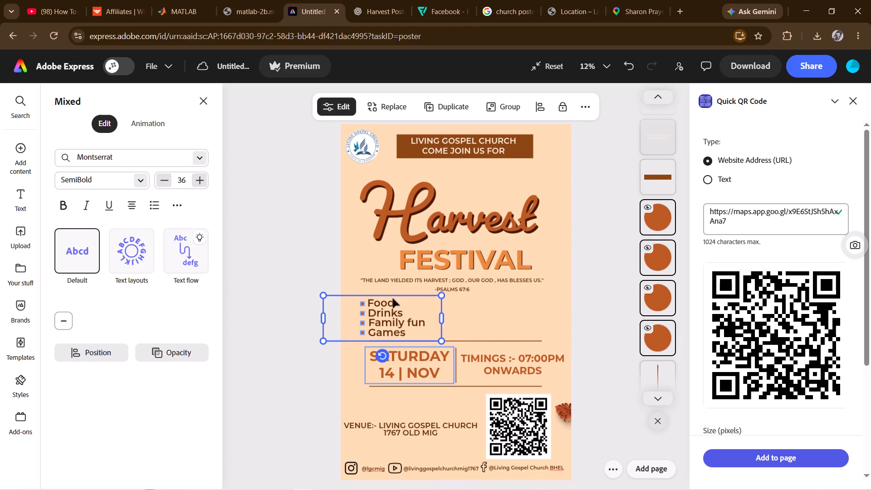
{"action": "left_click", "coordinate": [390, 315], "text": "ctrl"}
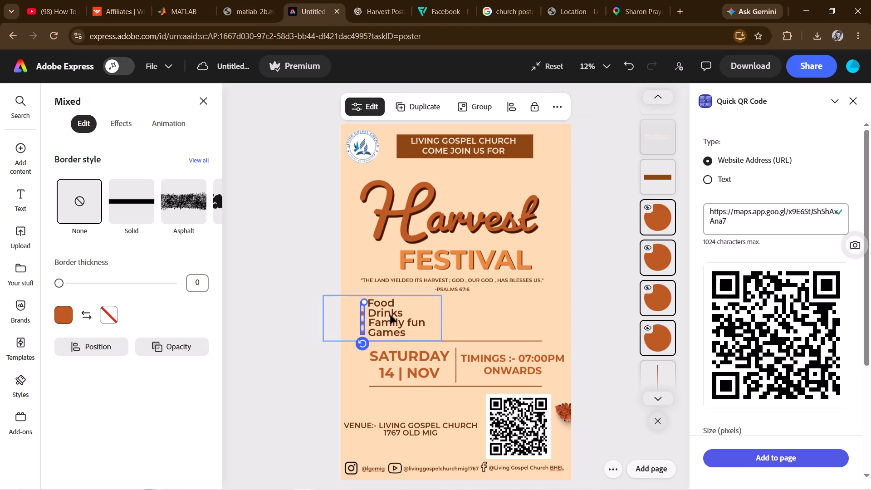
{"action": "left_click_drag", "start_coordinate": [390, 315], "coordinate": [390, 309]}
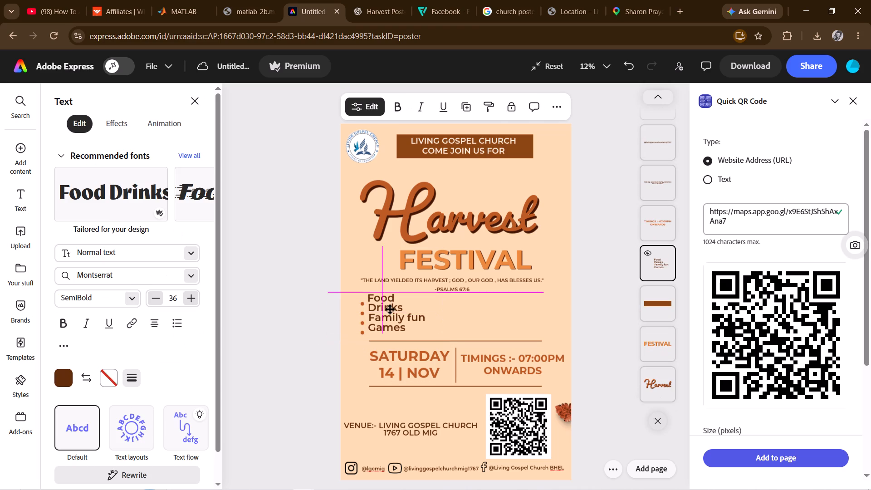
{"action": "left_click_drag", "start_coordinate": [390, 309], "coordinate": [390, 310]}
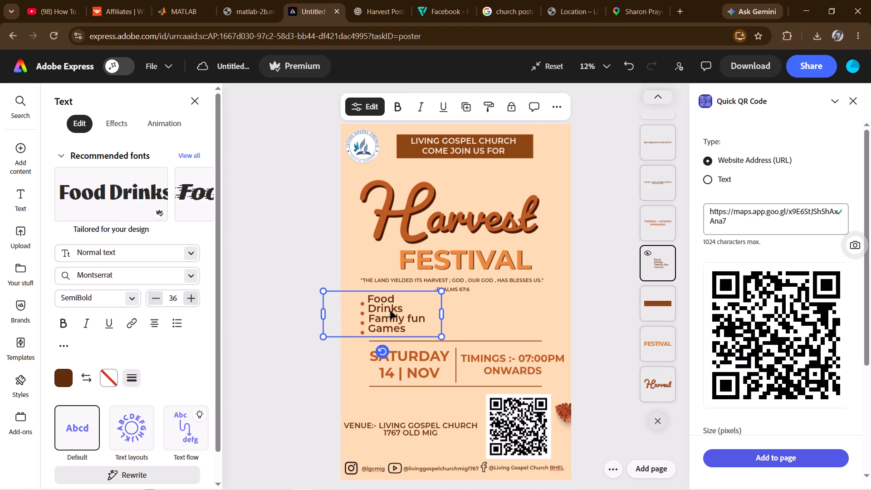
{"action": "left_click", "coordinate": [619, 221]}
Select the four bullet dots together and move them up in line with Food, Drinks, Family fun and Games.
{"action": "scroll", "coordinate": [619, 221], "scroll_direction": "up", "scroll_amount": 10}
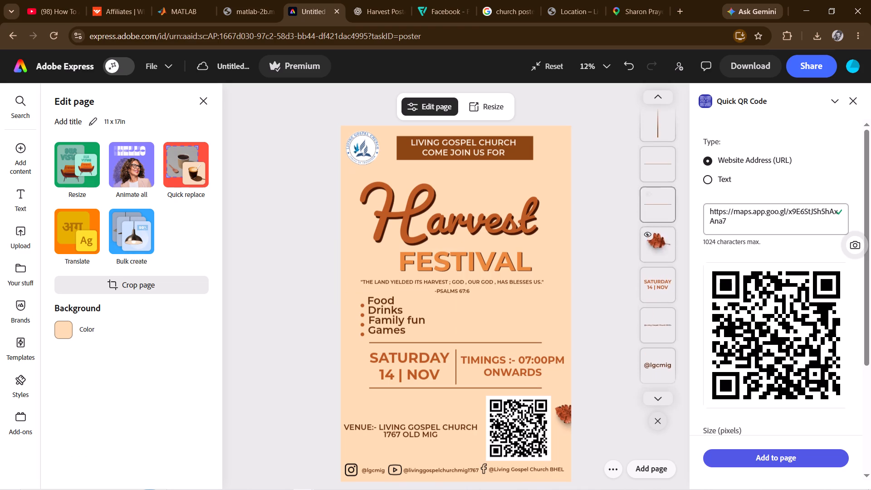
{"action": "scroll", "coordinate": [651, 214], "scroll_direction": "up", "scroll_amount": 2}
{"action": "left_click", "coordinate": [661, 245], "text": "ctrl"}
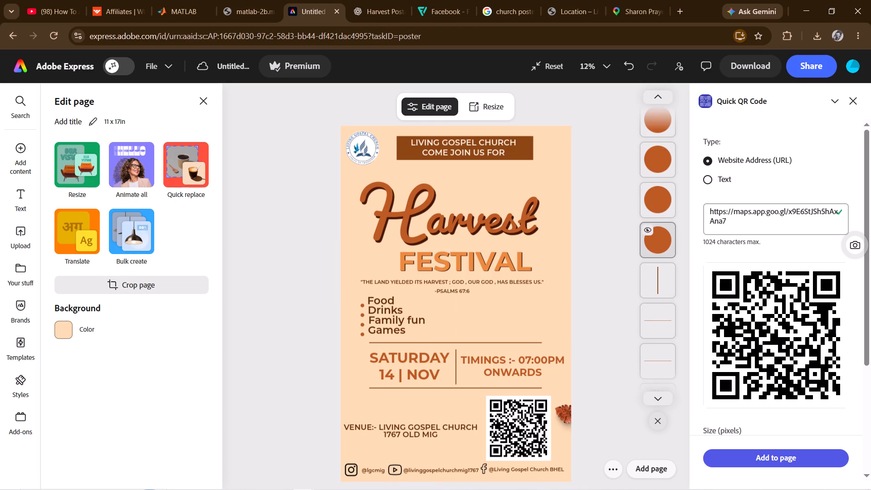
{"action": "left_click", "coordinate": [662, 202], "text": "ctrl"}
{"action": "left_click", "coordinate": [661, 161], "text": "ctrl"}
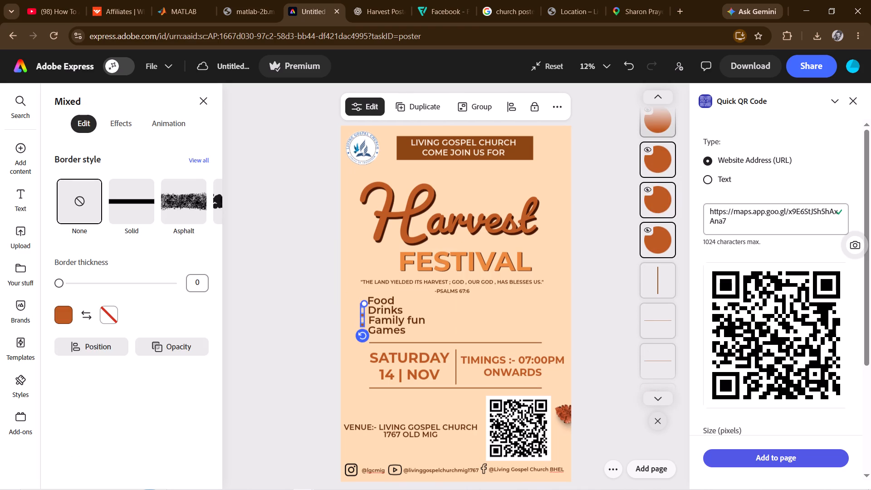
{"action": "left_click", "coordinate": [657, 129], "text": "ctrl"}
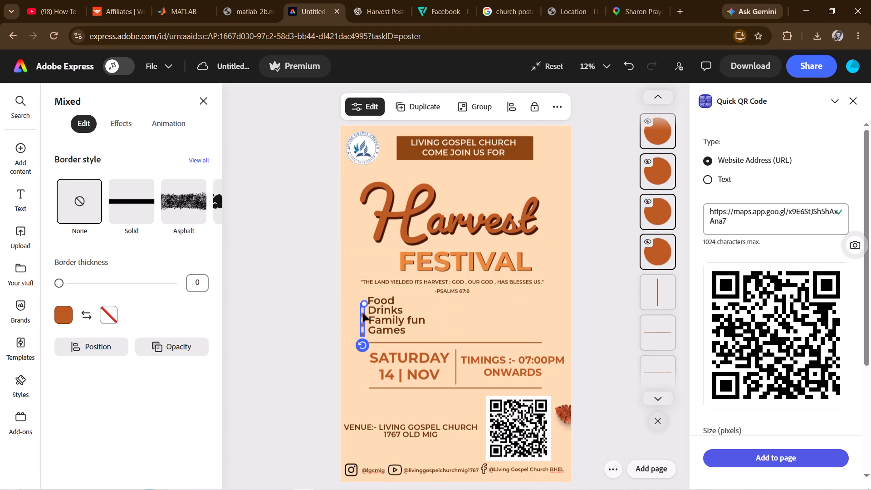
{"action": "left_click", "coordinate": [362, 313]}
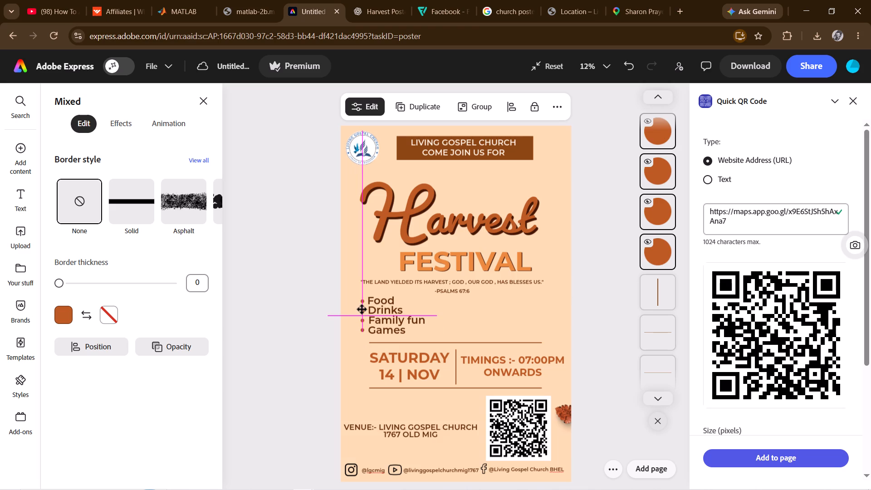
{"action": "left_click", "coordinate": [272, 308]}
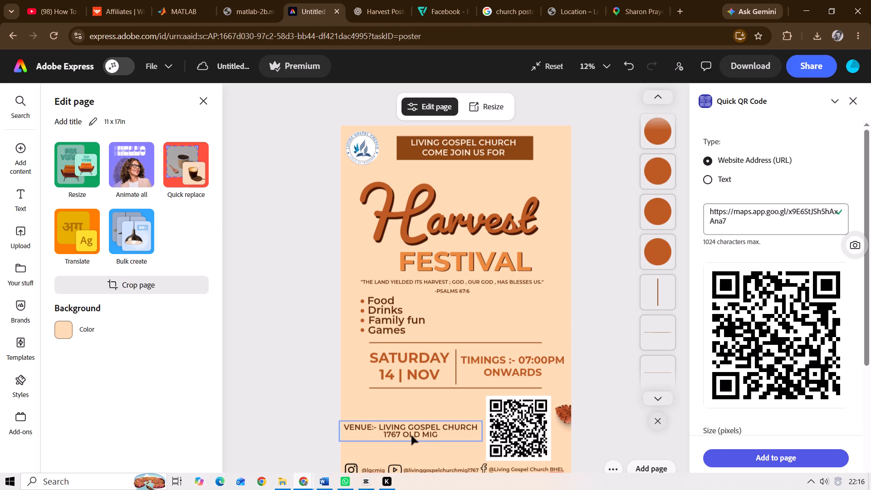
Reposition the venue text lower, just above the social media handles and clear of the lower divider.
{"action": "left_click_drag", "start_coordinate": [411, 435], "coordinate": [411, 419]}
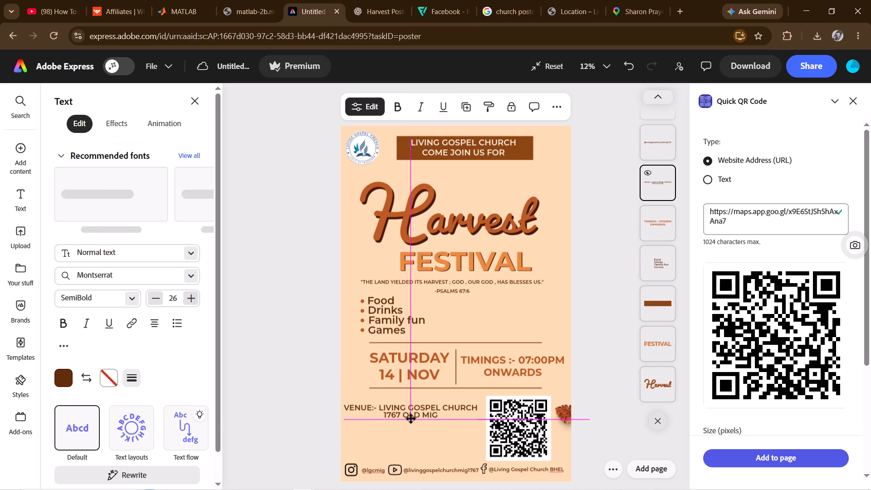
{"action": "left_click_drag", "start_coordinate": [411, 419], "coordinate": [411, 443]}
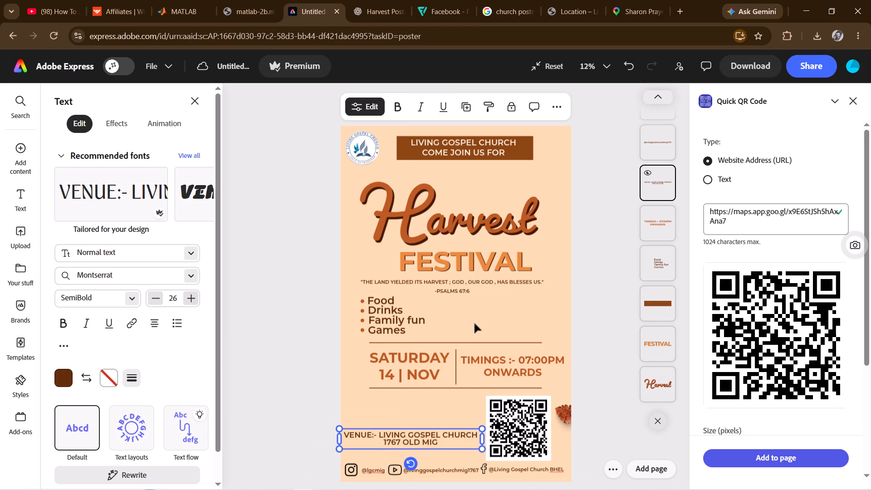
Duplicate the Psalms 67:6 verse text and place the copy between the lower divider and the venue text.
{"action": "left_click", "coordinate": [476, 291]}
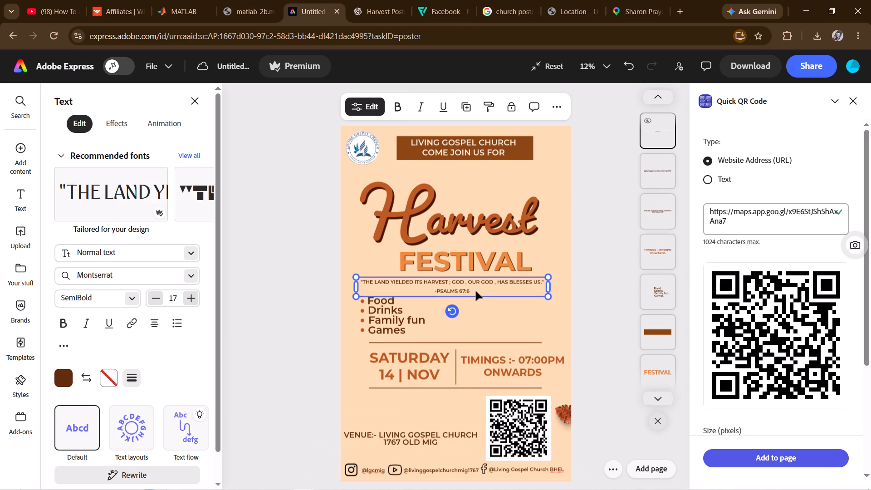
{"action": "key", "text": "ctrl+d"}
{"action": "left_click_drag", "start_coordinate": [472, 290], "coordinate": [461, 388]}
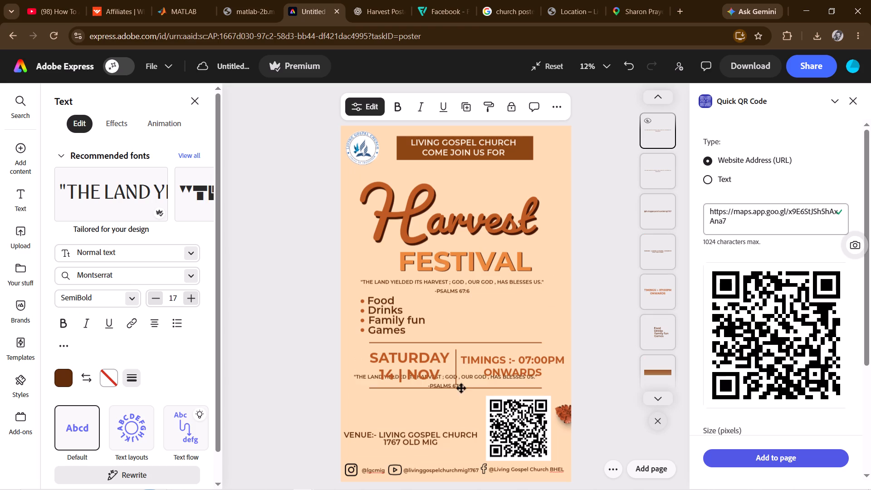
{"action": "left_click_drag", "start_coordinate": [461, 388], "coordinate": [450, 413]}
Replace the wording of the duplicated verse with the caption "SCAN FOR LOCATION".
{"action": "left_click", "coordinate": [450, 413]}
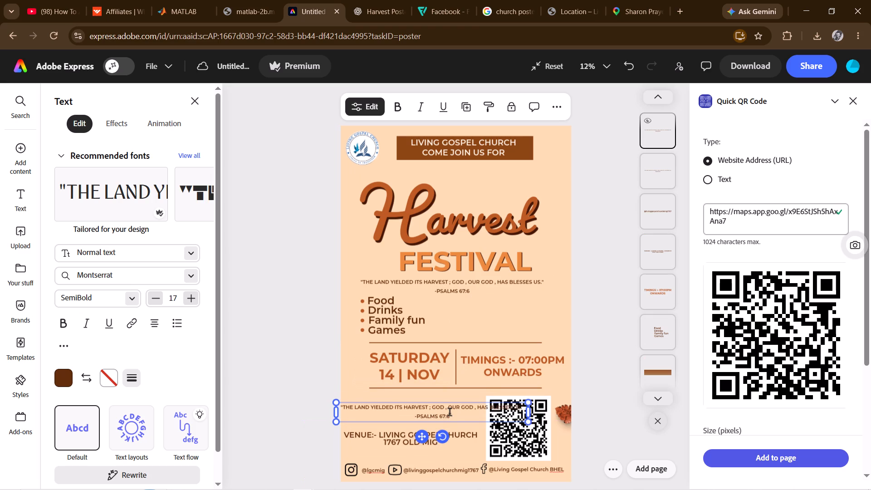
{"action": "key", "text": "ctrl+a"}
{"action": "left_click", "coordinate": [450, 413]}
{"action": "key", "text": "s"}
{"action": "type", "text": "CA"}
{"action": "key", "text": "ctrl+a"}
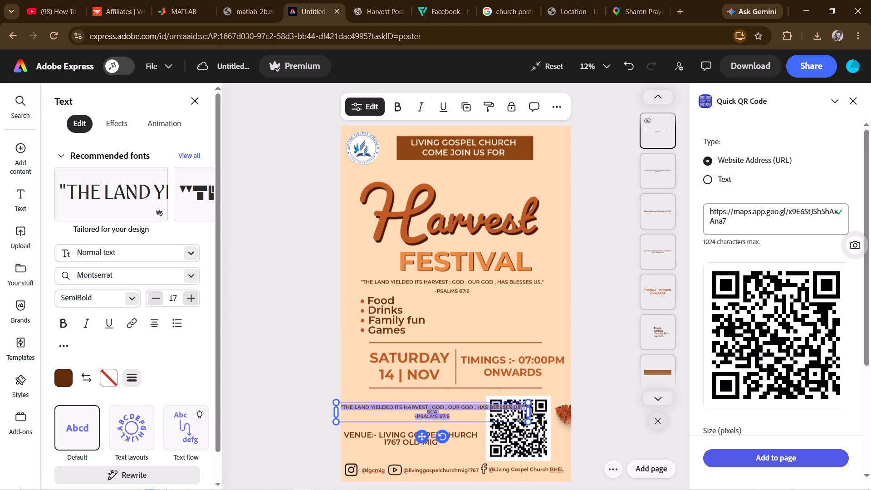
{"action": "type", "text": "SA"}
{"action": "key", "text": "BackSpace"}
{"action": "type", "text": "CAN"}
{"action": "key", "text": "space"}
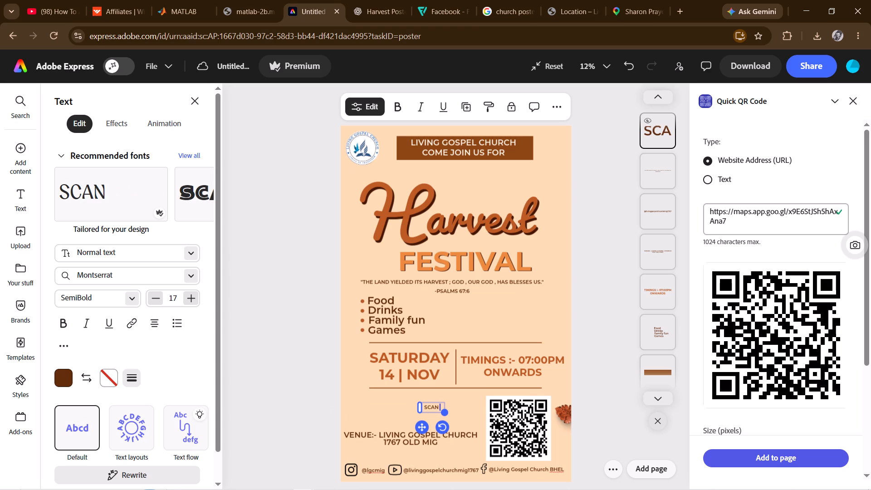
{"action": "type", "text": "FOR"}
{"action": "type", "text": "LOACTION"}
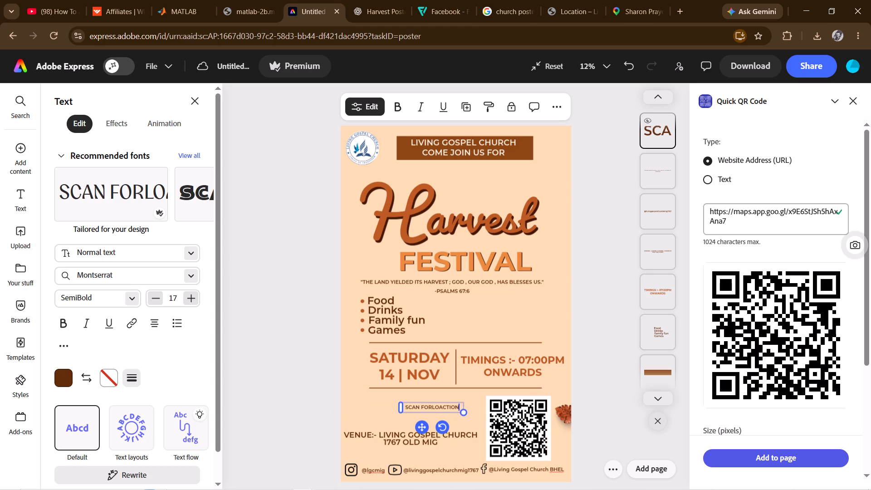
{"action": "key", "text": "Left"}
{"action": "key", "text": "Left"}
{"action": "key", "text": "Left"}
{"action": "key", "text": "Left"}
{"action": "key", "text": "Left"}
{"action": "key", "text": "Left"}
{"action": "key", "text": "Left"}
{"action": "key", "text": "Left"}
{"action": "key", "text": "space"}
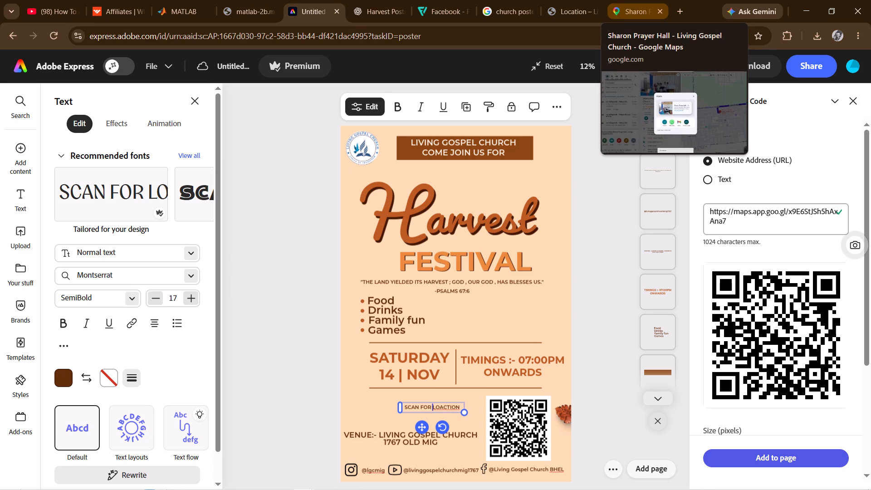
{"action": "key", "text": "Right"}
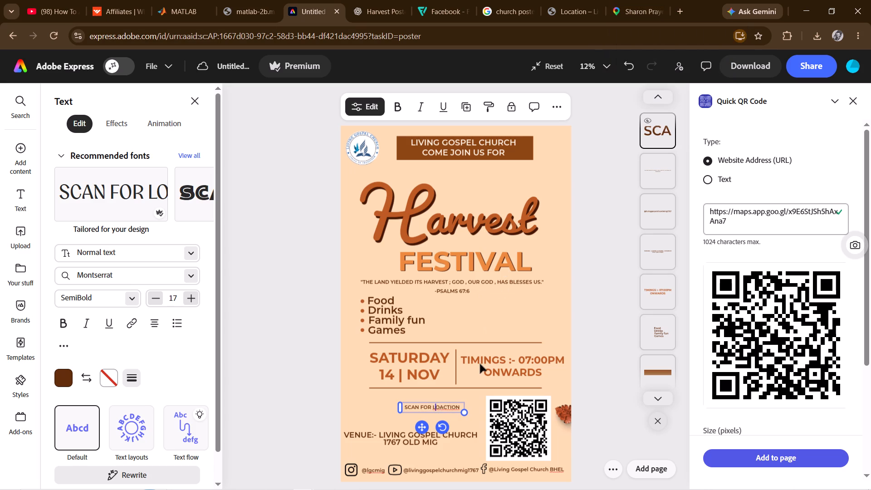
{"action": "key", "text": "Right"}
{"action": "key", "text": "Right"}
{"action": "key", "text": "Right"}
{"action": "key", "text": "BackSpace"}
{"action": "key", "text": "BackSpace"}
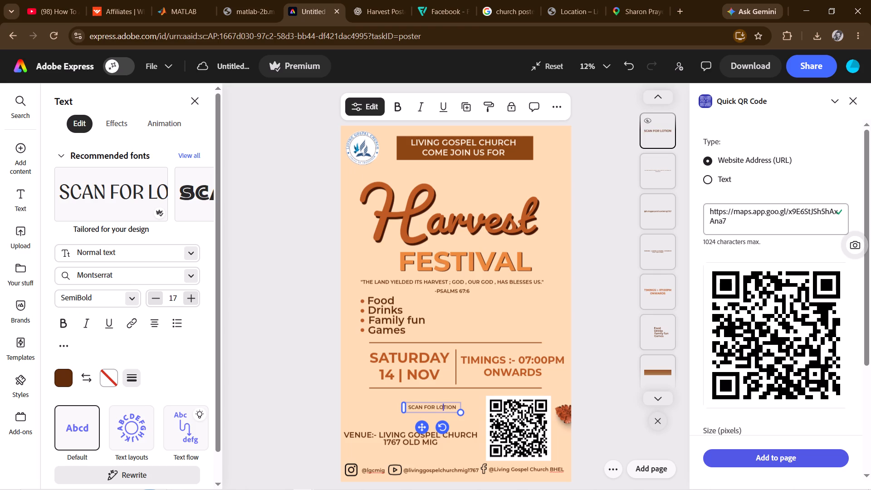
{"action": "type", "text": "CA"}
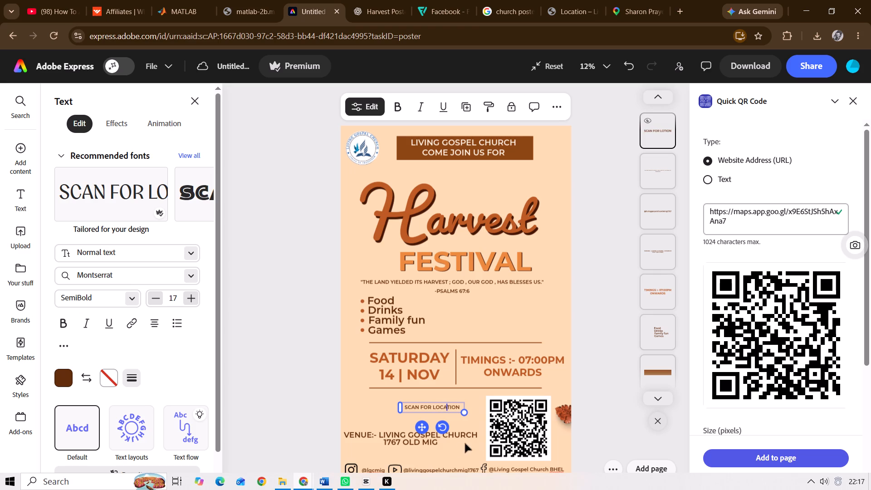
{"action": "left_click", "coordinate": [500, 430]}
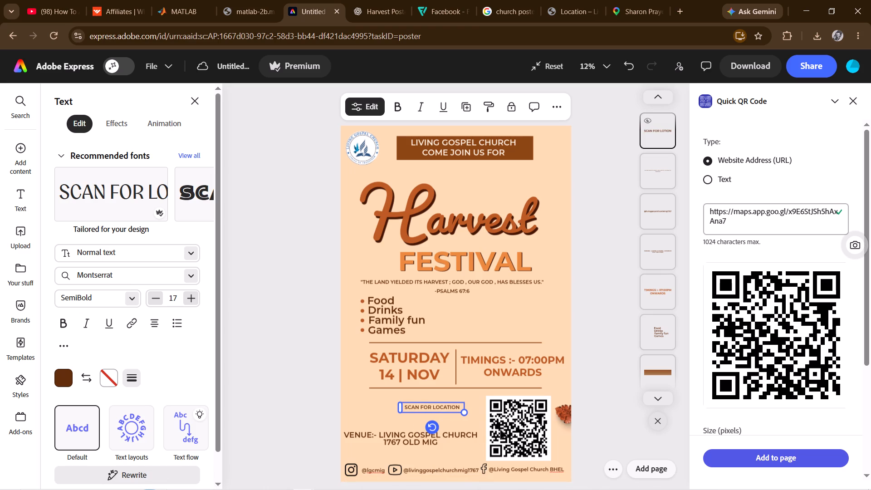
Select the QR code beside the venue text.
{"action": "left_click", "coordinate": [506, 426]}
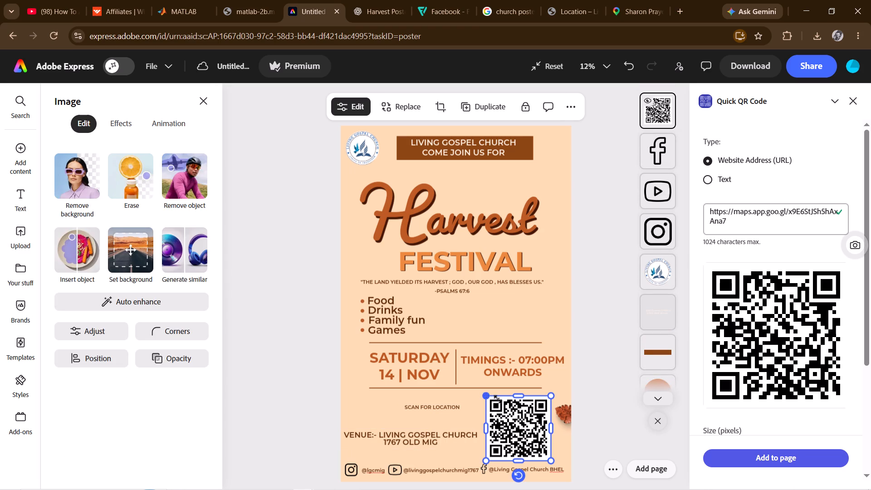
Shrink the QR code slightly from its upper-left corner to leave a gap below the lower divider.
{"action": "left_click_drag", "start_coordinate": [486, 397], "coordinate": [486, 401]}
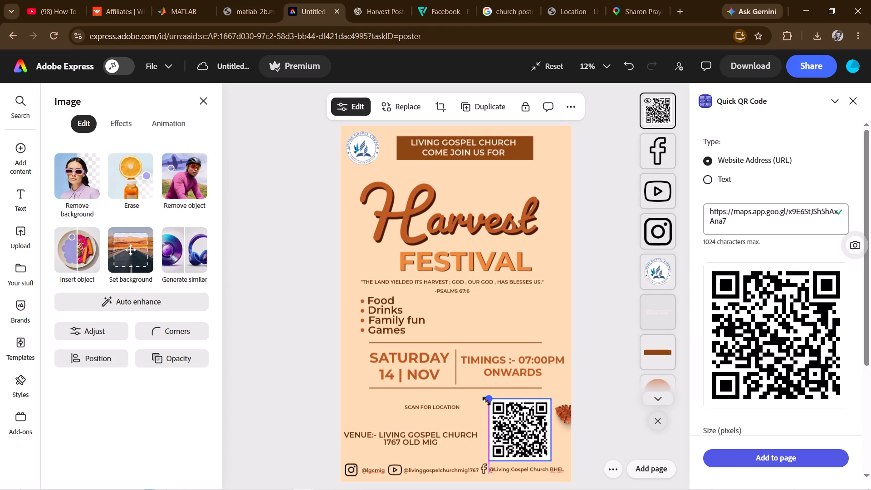
{"action": "left_click_drag", "start_coordinate": [486, 401], "coordinate": [491, 404]}
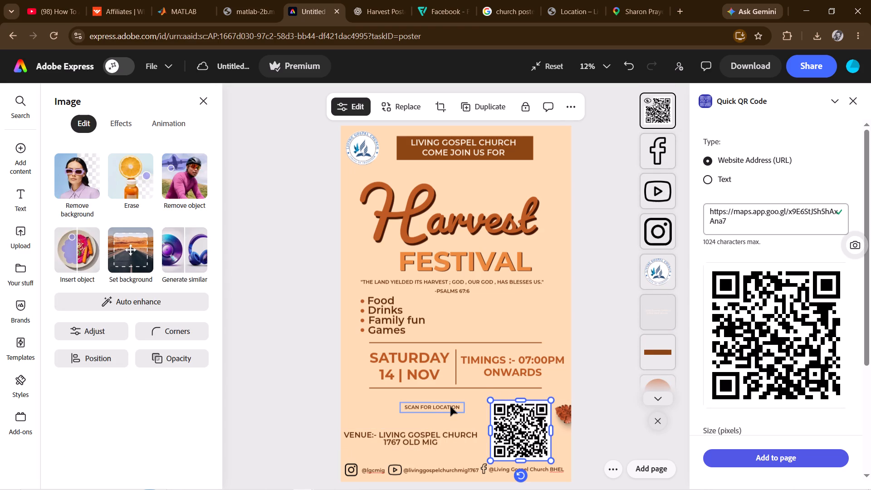
Move the "SCAN FOR LOCATION" caption into the gap between the lower divider and the QR code, centred above the code.
{"action": "left_click_drag", "start_coordinate": [450, 407], "coordinate": [521, 391]}
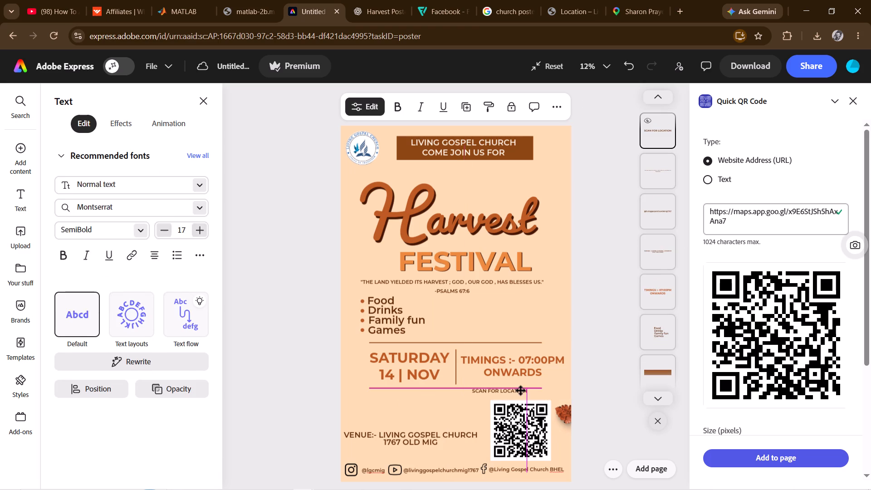
{"action": "left_click_drag", "start_coordinate": [521, 391], "coordinate": [536, 394]}
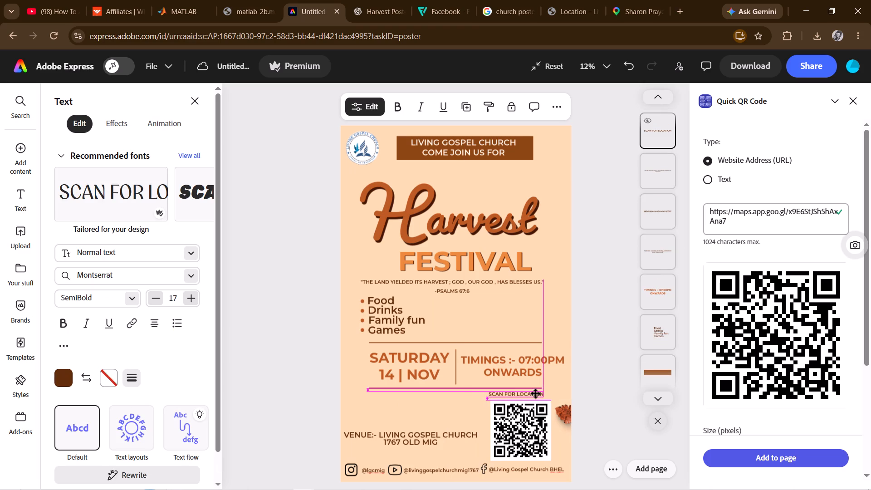
{"action": "left_click_drag", "start_coordinate": [536, 394], "coordinate": [538, 393]}
{"action": "left_click", "coordinate": [597, 386]}
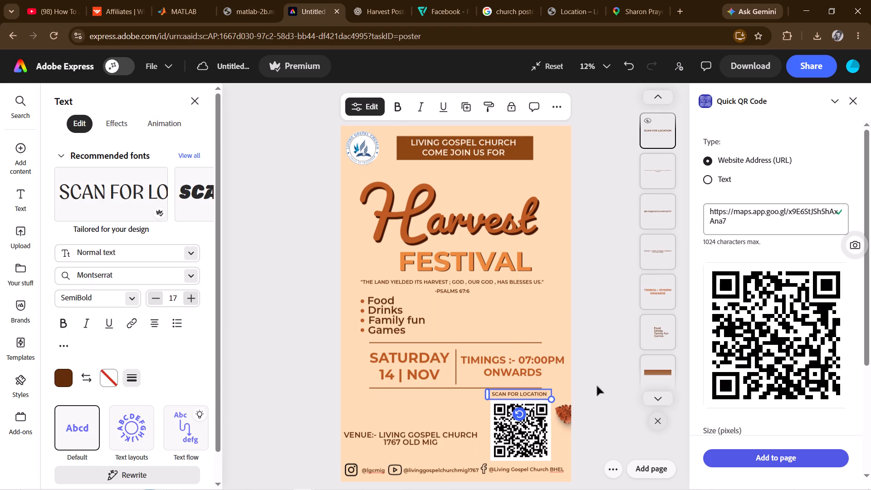
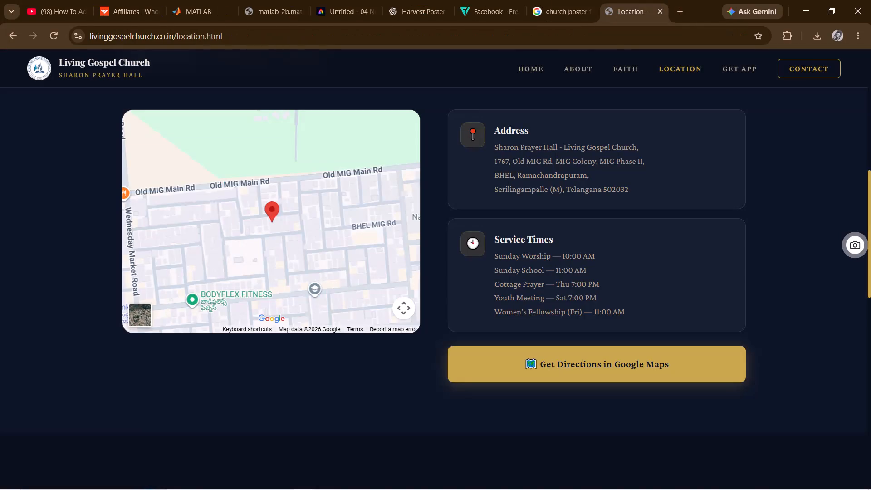
Close the church website's Location page and the open page whose title begins with "Facebook", keeping the church poster image search open.
{"action": "left_click", "coordinate": [661, 10]}
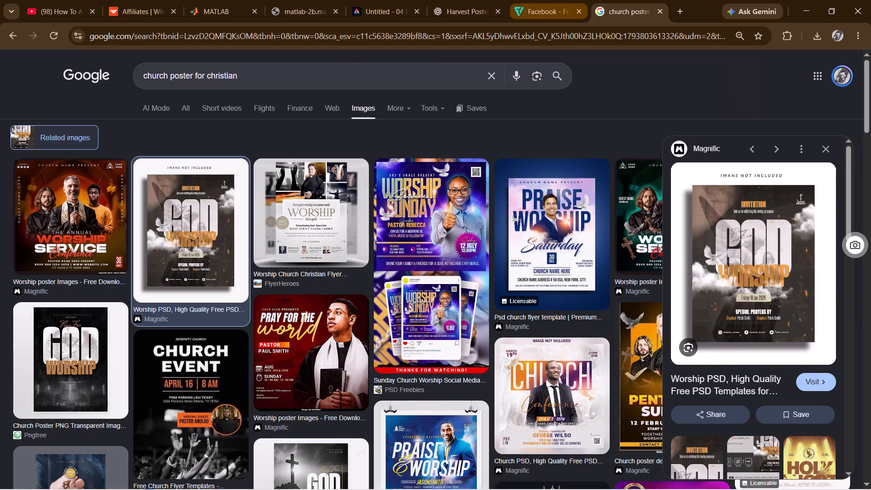
{"action": "left_click", "coordinate": [559, 0]}
{"action": "left_click", "coordinate": [576, 9]}
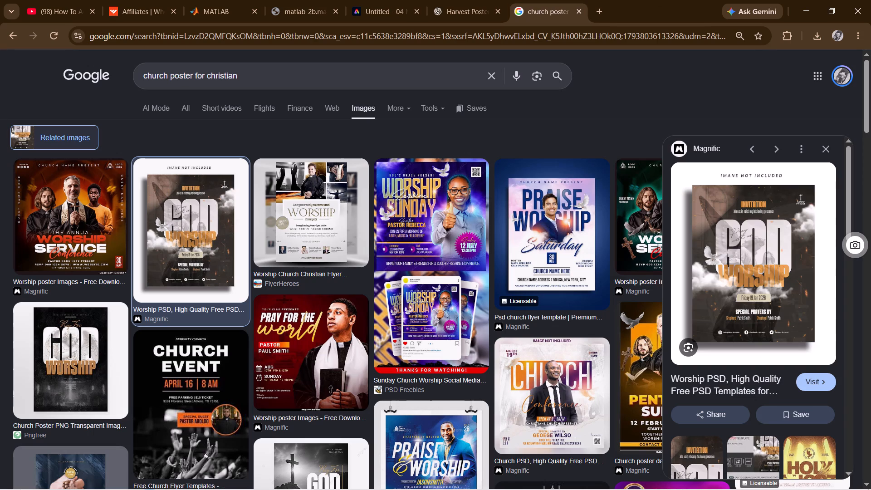
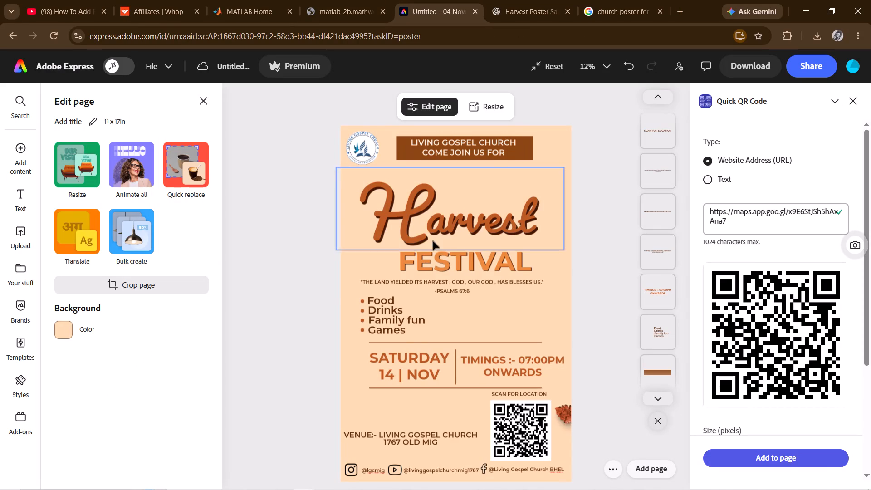
Reposition the venue text beside the QR code so it sits just above the social media handles.
{"action": "scroll", "coordinate": [412, 345], "scroll_direction": "down", "scroll_amount": 1}
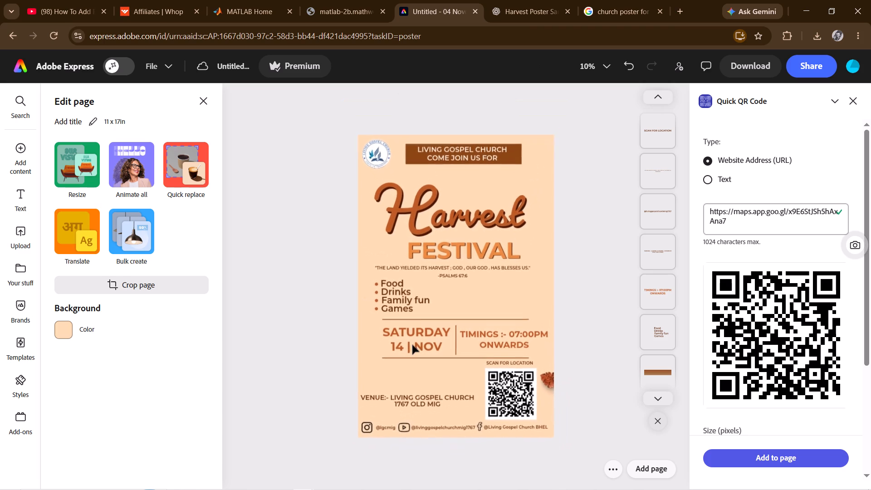
{"action": "left_click_drag", "start_coordinate": [403, 405], "coordinate": [408, 392]}
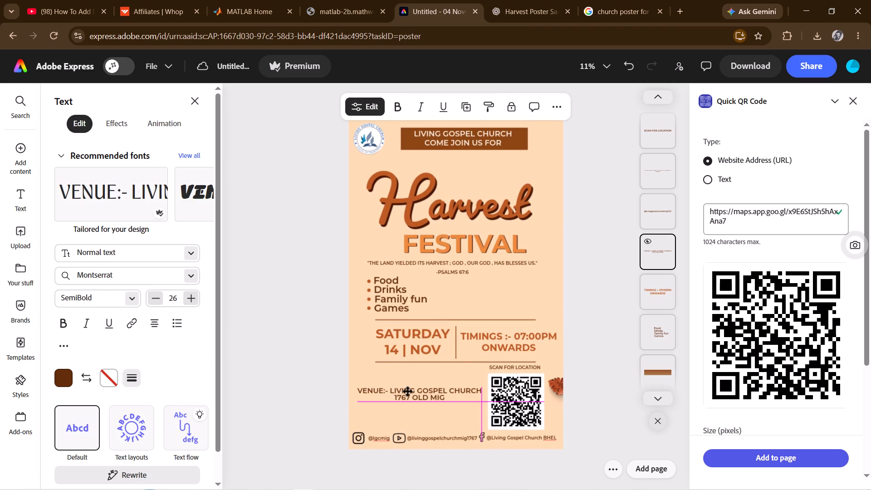
{"action": "left_click_drag", "start_coordinate": [408, 392], "coordinate": [407, 393]}
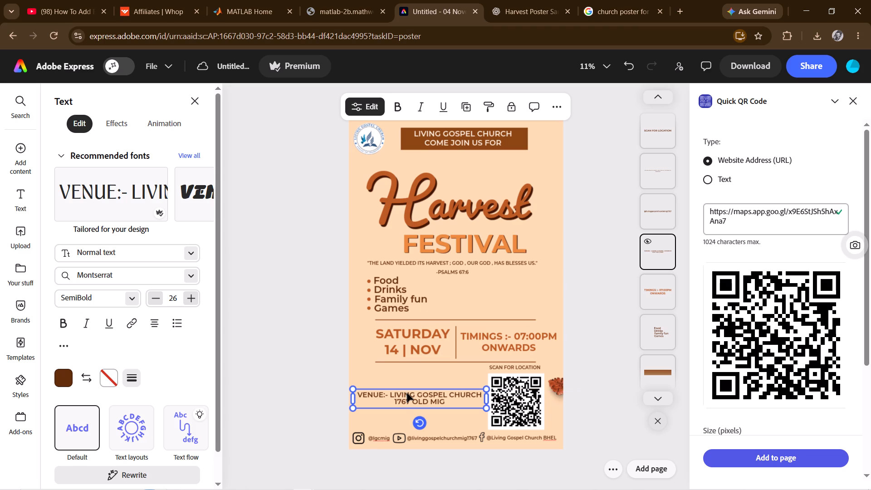
{"action": "left_click", "coordinate": [299, 362]}
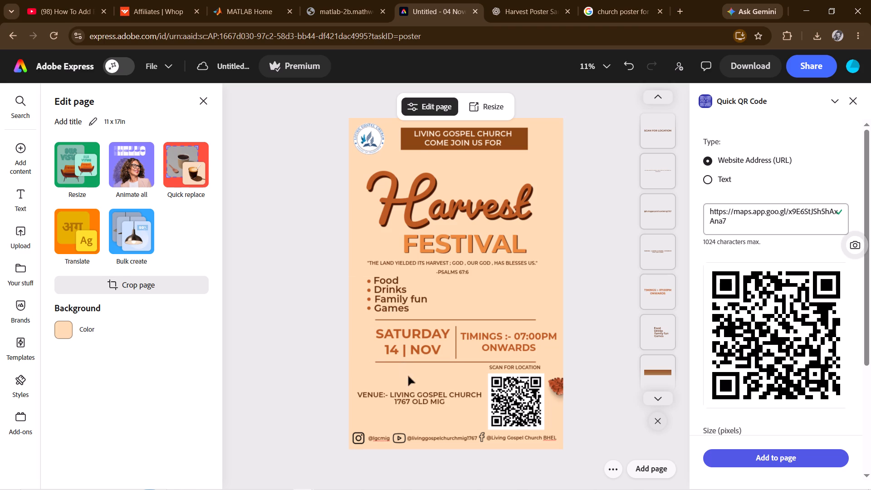
{"action": "left_click_drag", "start_coordinate": [411, 397], "coordinate": [410, 409]}
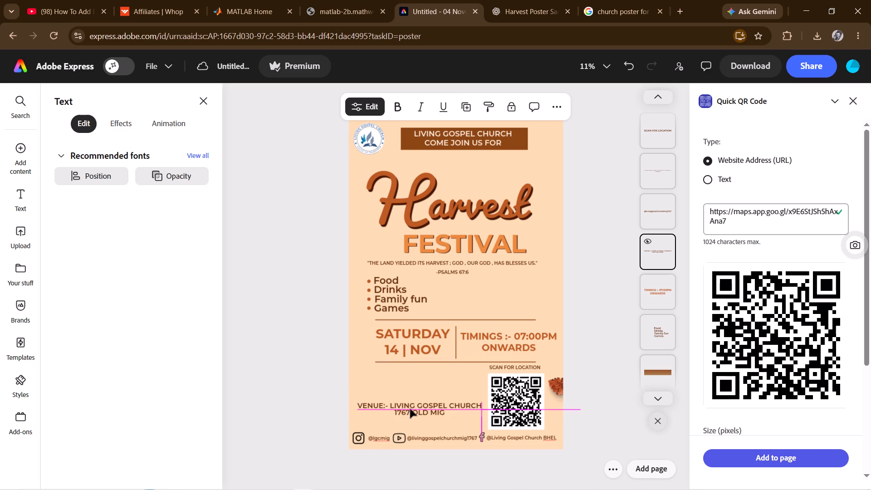
{"action": "left_click_drag", "start_coordinate": [410, 409], "coordinate": [409, 416]}
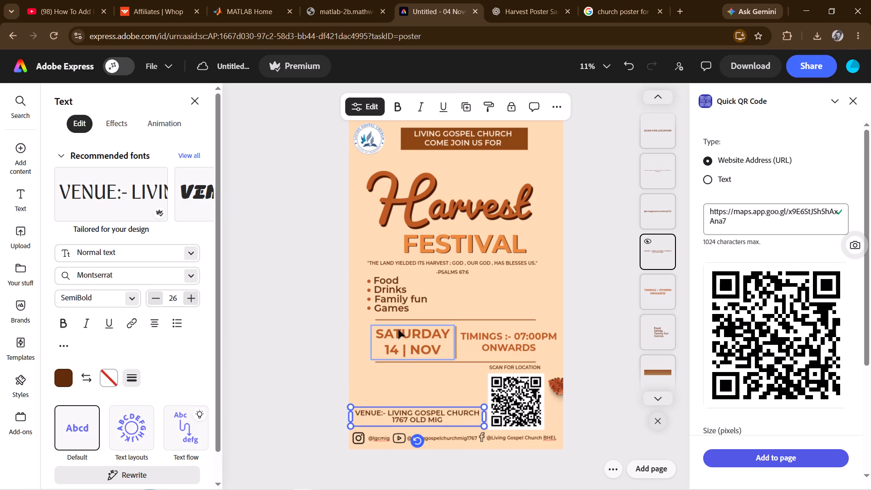
Move the Food, Drinks, Family fun and Games text into the gap between the lower divider and the venue text.
{"action": "left_click", "coordinate": [397, 309]}
{"action": "left_click_drag", "start_coordinate": [397, 309], "coordinate": [397, 355]}
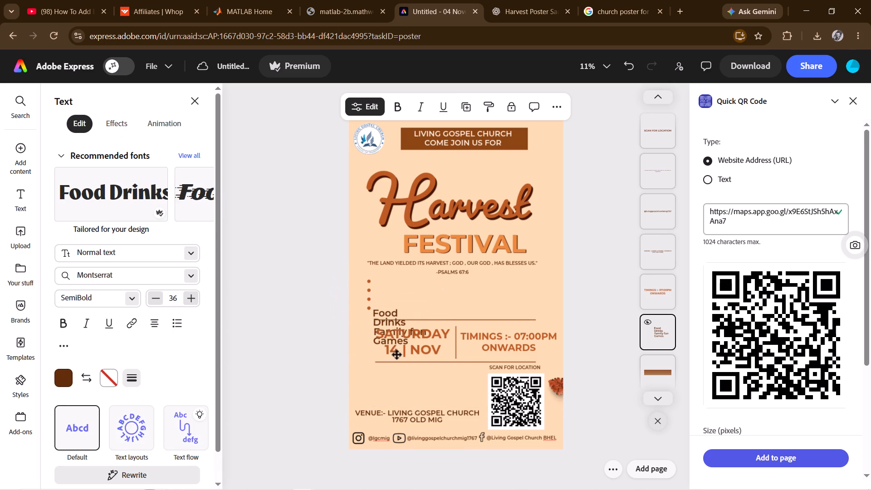
{"action": "left_click_drag", "start_coordinate": [397, 355], "coordinate": [406, 399]}
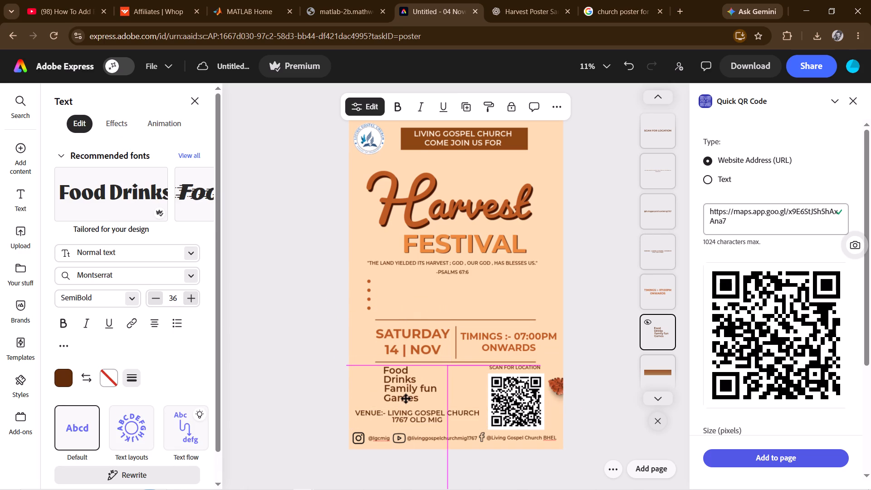
{"action": "left_click_drag", "start_coordinate": [406, 399], "coordinate": [406, 399]}
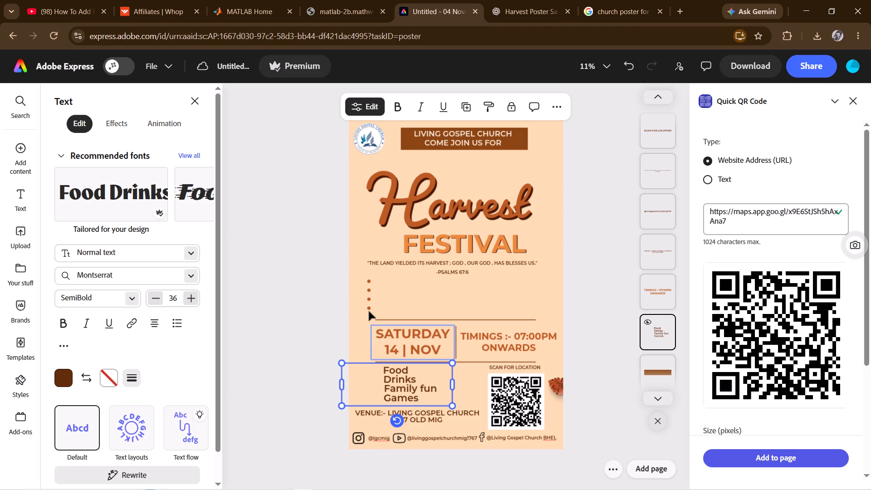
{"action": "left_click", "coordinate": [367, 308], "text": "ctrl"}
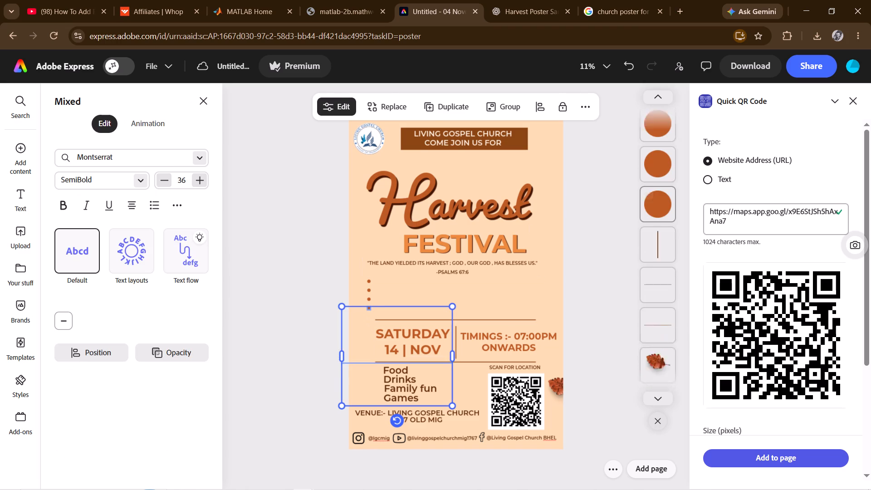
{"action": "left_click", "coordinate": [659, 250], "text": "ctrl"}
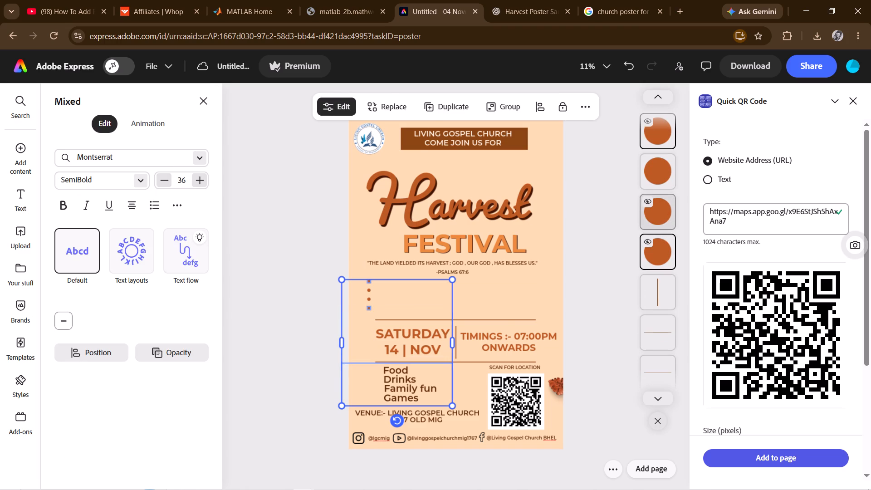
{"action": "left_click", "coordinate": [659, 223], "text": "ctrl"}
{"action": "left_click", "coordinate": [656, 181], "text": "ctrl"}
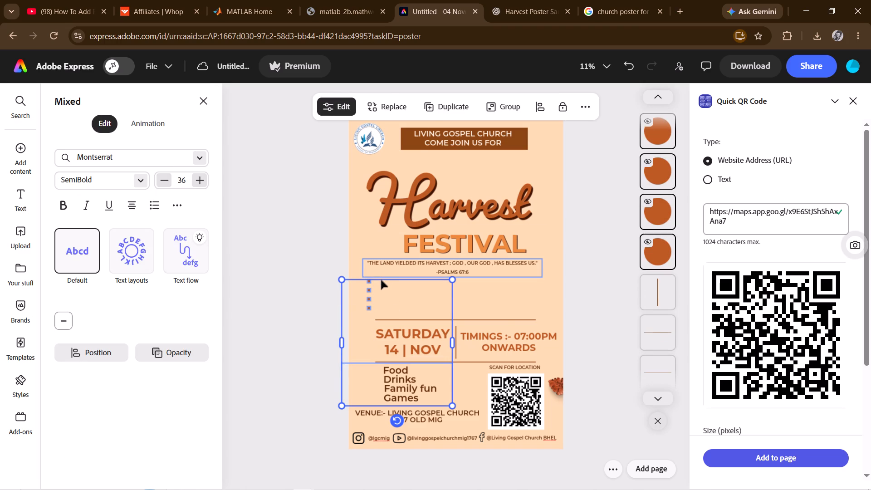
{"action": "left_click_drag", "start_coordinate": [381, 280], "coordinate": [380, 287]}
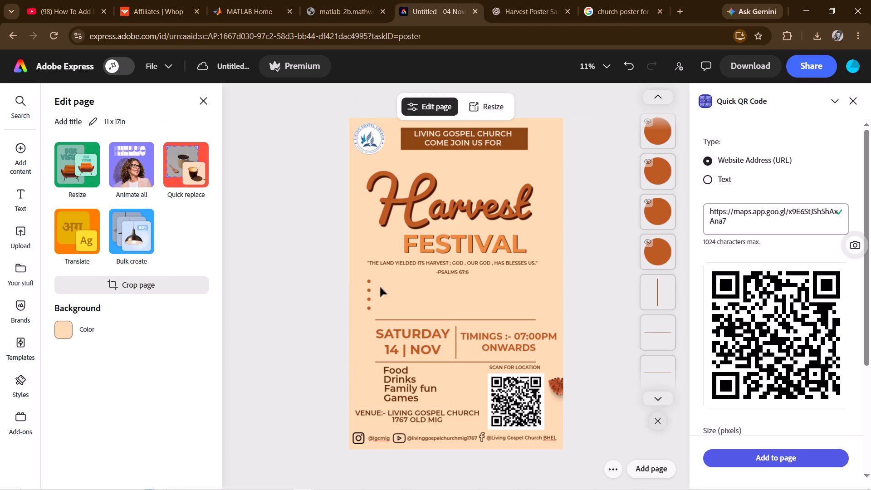
Select all four bullet dots together and move them down beside the relocated Food, Drinks, Family fun and Games lines.
{"action": "left_click", "coordinate": [661, 255], "text": "ctrl"}
{"action": "left_click", "coordinate": [665, 229], "text": "ctrl"}
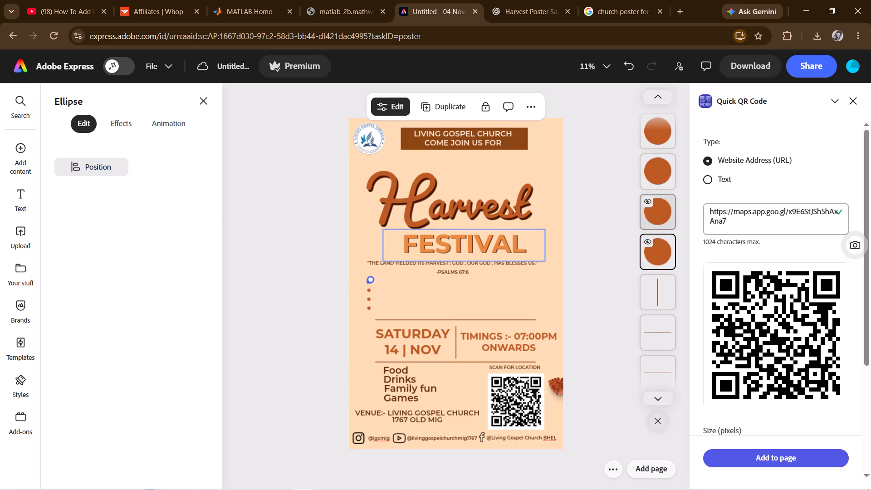
{"action": "left_click", "coordinate": [662, 179], "text": "ctrl"}
{"action": "left_click", "coordinate": [658, 144], "text": "ctrl"}
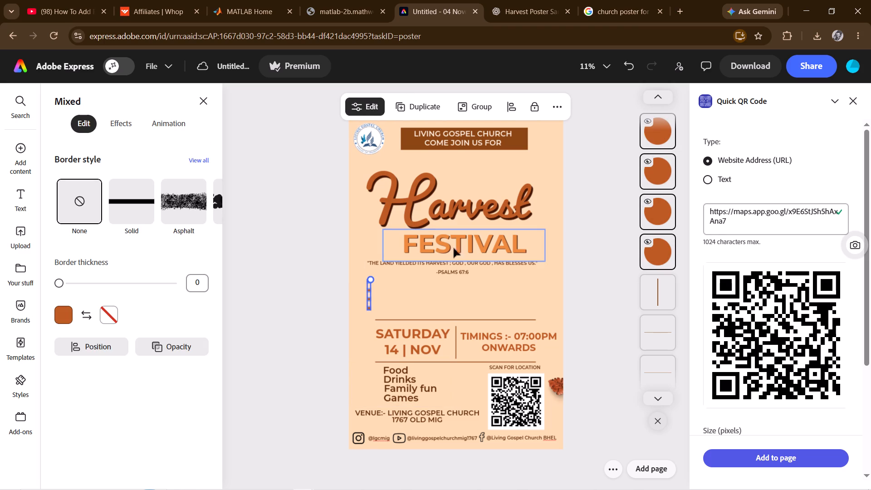
{"action": "left_click_drag", "start_coordinate": [368, 297], "coordinate": [380, 381]}
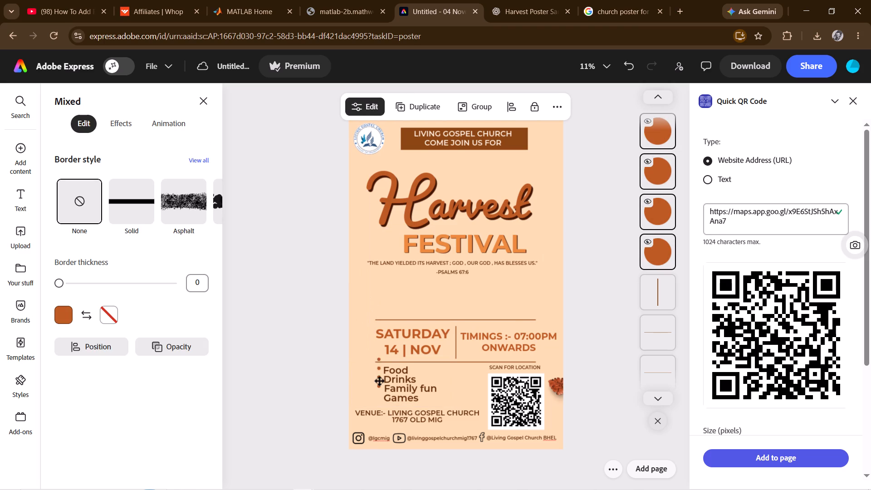
{"action": "left_click_drag", "start_coordinate": [380, 381], "coordinate": [373, 382]}
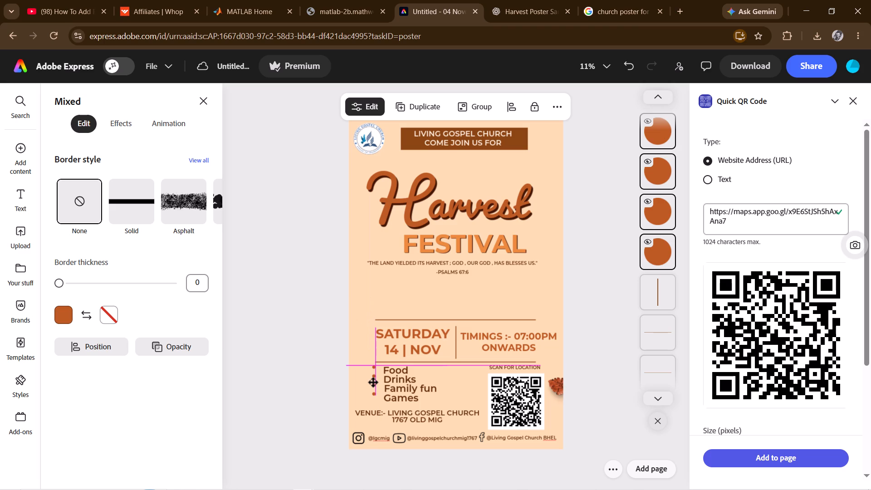
{"action": "left_click_drag", "start_coordinate": [373, 382], "coordinate": [373, 383]}
{"action": "left_click_drag", "start_coordinate": [373, 383], "coordinate": [376, 383]}
{"action": "left_click_drag", "start_coordinate": [376, 383], "coordinate": [376, 387]}
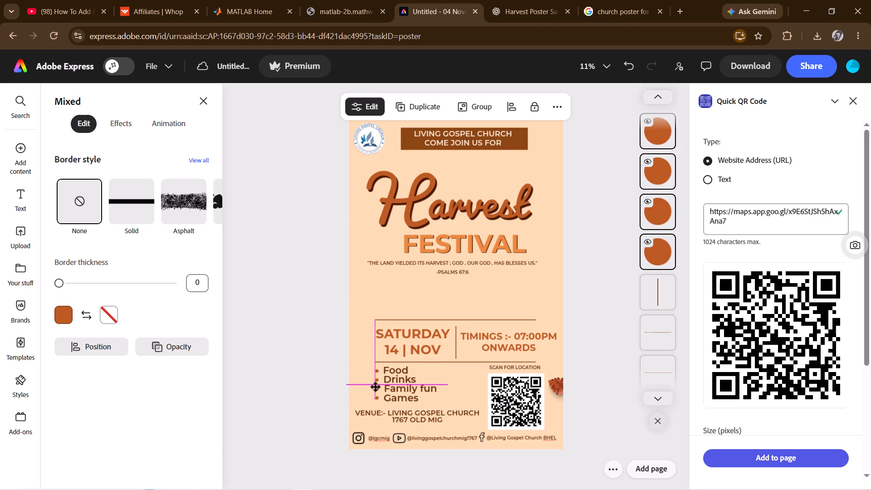
{"action": "left_click_drag", "start_coordinate": [376, 387], "coordinate": [374, 387]}
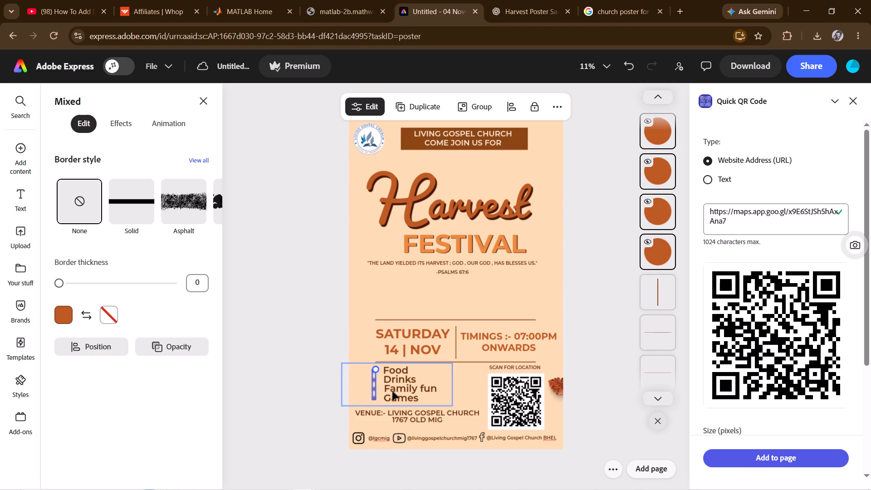
Shift the activities text closer to the bullet dots so each line aligns with its own dot.
{"action": "left_click", "coordinate": [393, 391]}
{"action": "left_click_drag", "start_coordinate": [393, 391], "coordinate": [390, 394]}
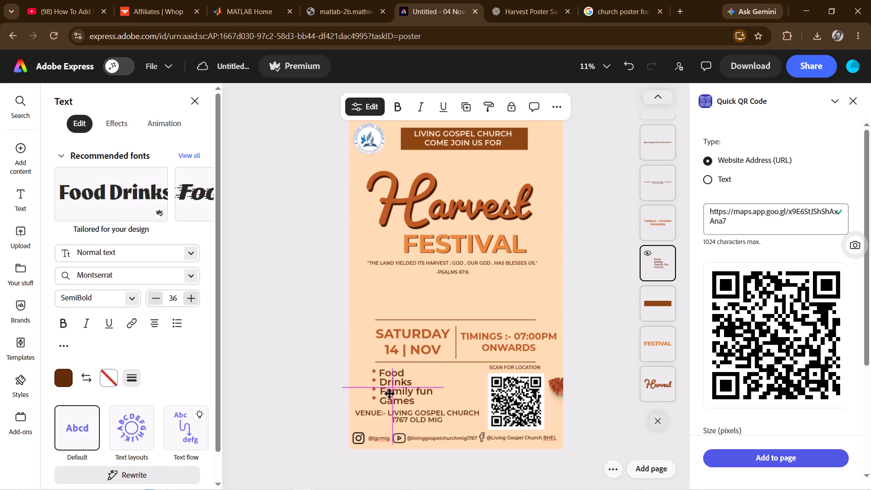
{"action": "left_click_drag", "start_coordinate": [390, 394], "coordinate": [391, 393]}
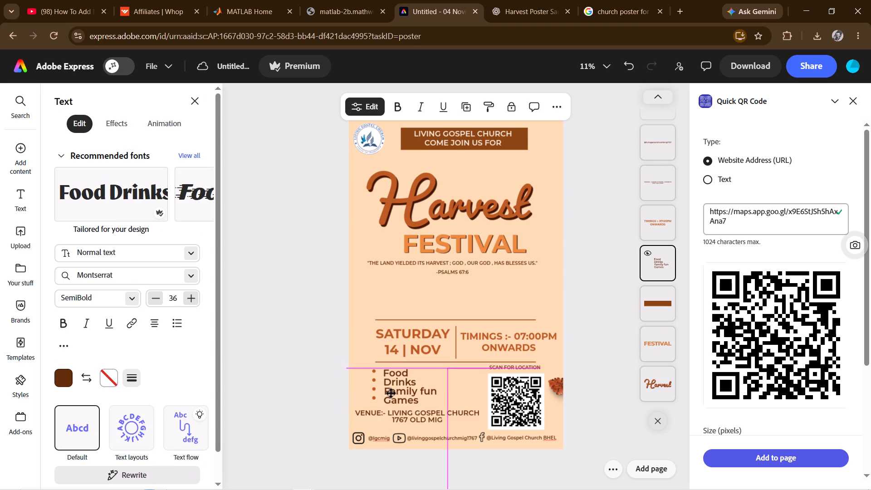
{"action": "left_click_drag", "start_coordinate": [391, 393], "coordinate": [391, 393]}
{"action": "left_click_drag", "start_coordinate": [391, 393], "coordinate": [388, 393]}
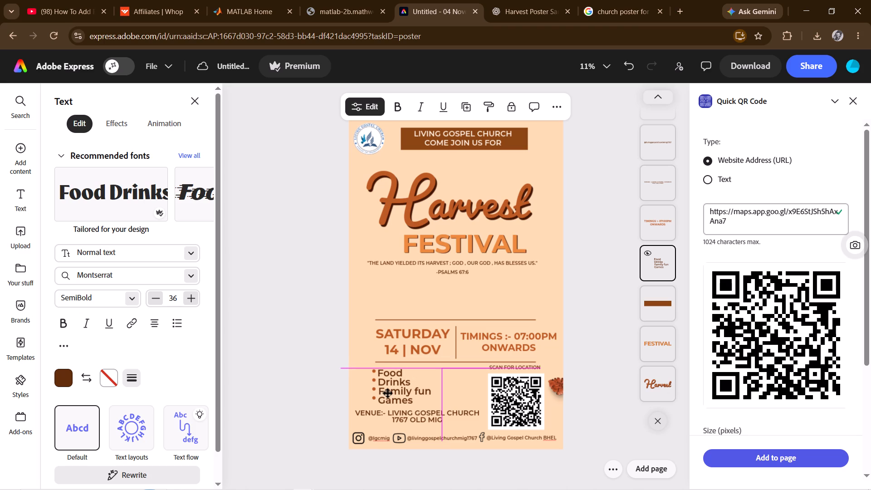
{"action": "left_click_drag", "start_coordinate": [388, 393], "coordinate": [388, 392]}
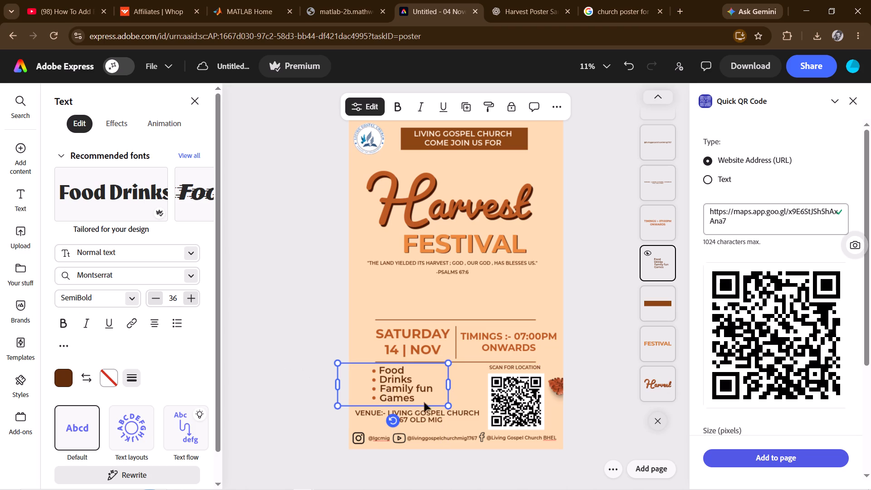
Shrink the activities text to size 34 and nudge it into place between the lower divider and the venue text.
{"action": "left_click_drag", "start_coordinate": [446, 409], "coordinate": [443, 409]}
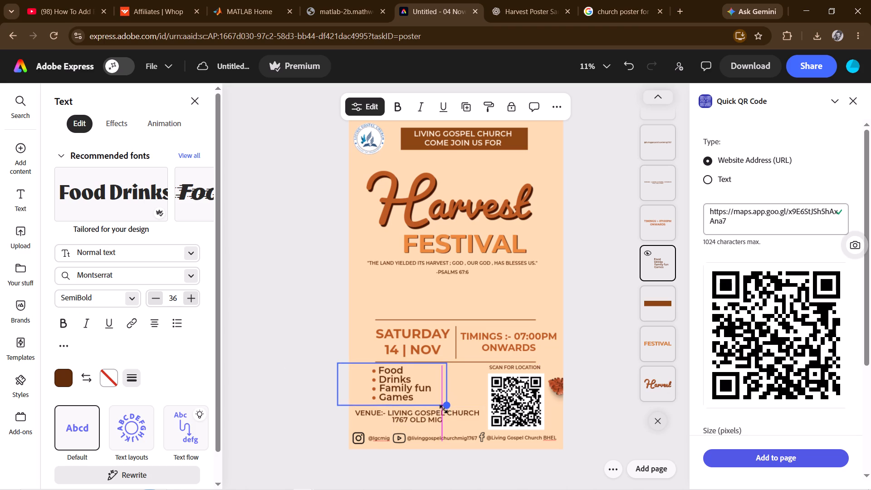
{"action": "left_click_drag", "start_coordinate": [443, 409], "coordinate": [440, 407]}
{"action": "left_click", "coordinate": [410, 385]}
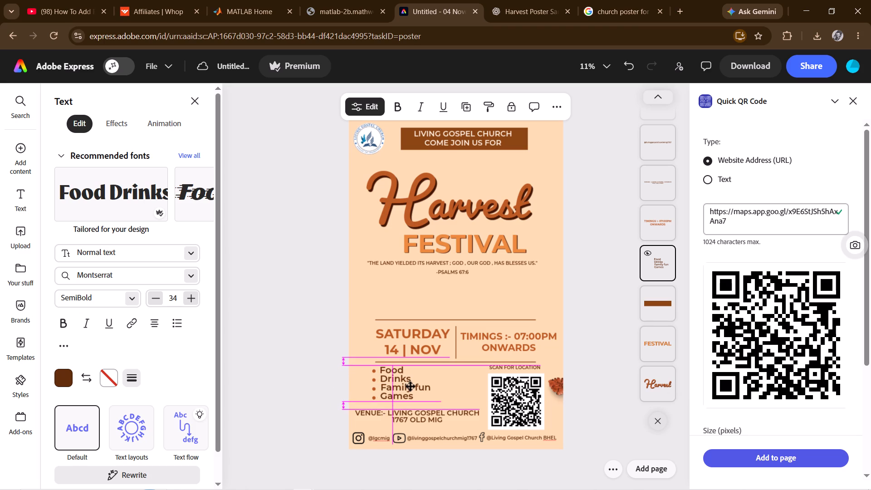
{"action": "left_click", "coordinate": [302, 365]}
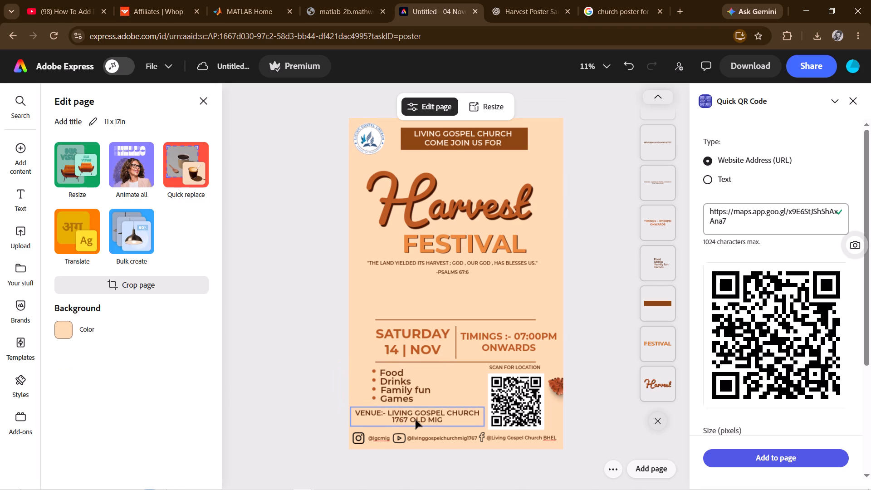
Nudge the venue text slightly towards the QR code, keeping it just above the social media handles.
{"action": "left_click_drag", "start_coordinate": [416, 420], "coordinate": [422, 421]}
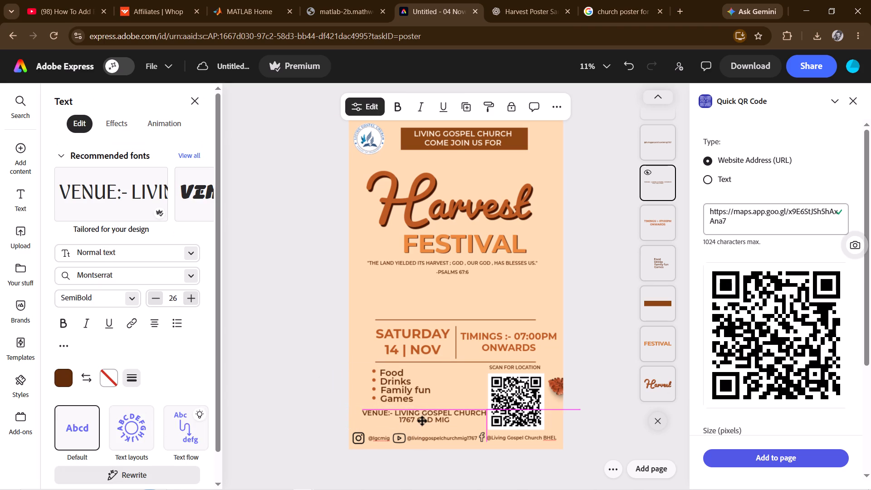
{"action": "left_click_drag", "start_coordinate": [422, 421], "coordinate": [421, 421]}
{"action": "left_click", "coordinate": [285, 362]}
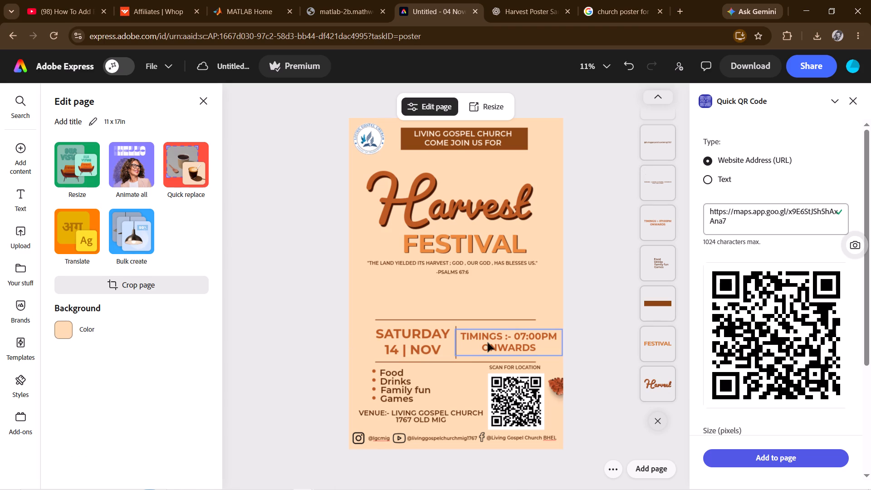
Shrink the SATURDAY 14 | NOV date text to size 35, matching the timings text.
{"action": "left_click", "coordinate": [508, 357]}
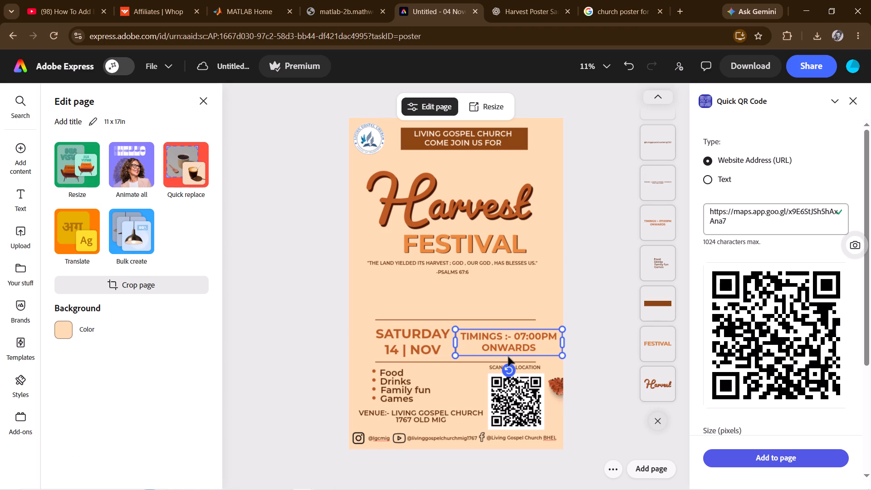
{"action": "left_click", "coordinate": [530, 353]}
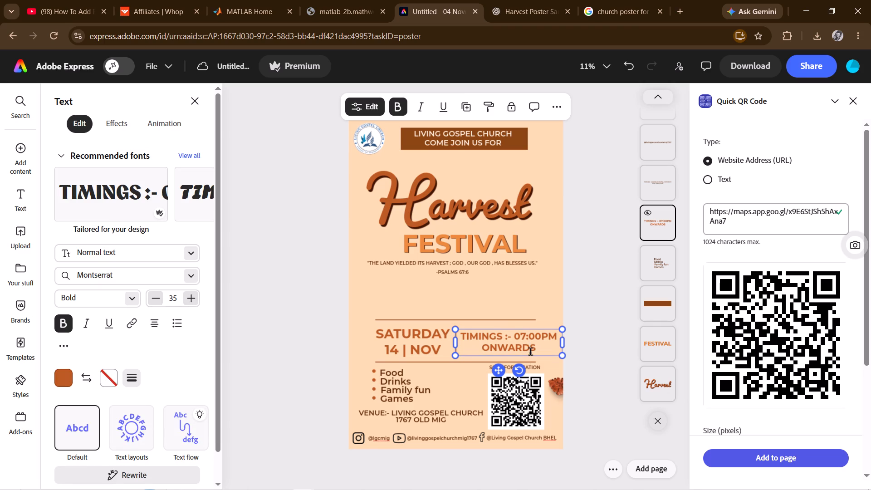
{"action": "left_click", "coordinate": [421, 338]}
{"action": "left_click", "coordinate": [421, 338]}
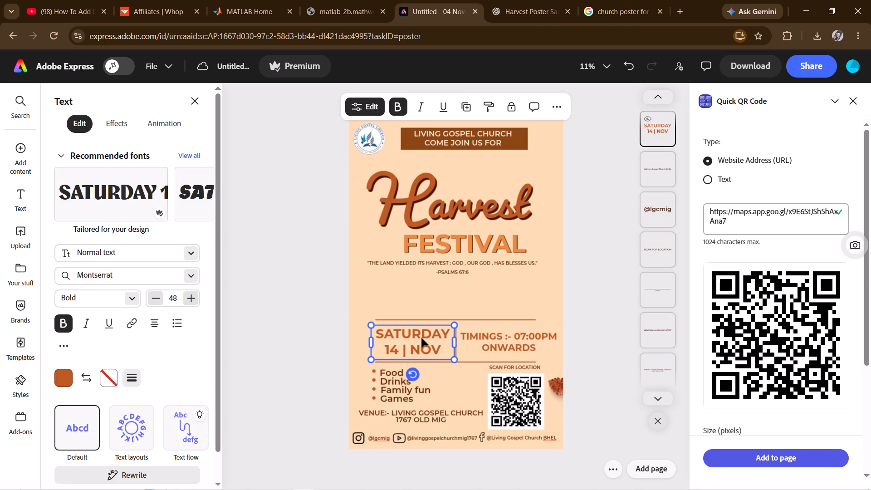
{"action": "left_click", "coordinate": [445, 347]}
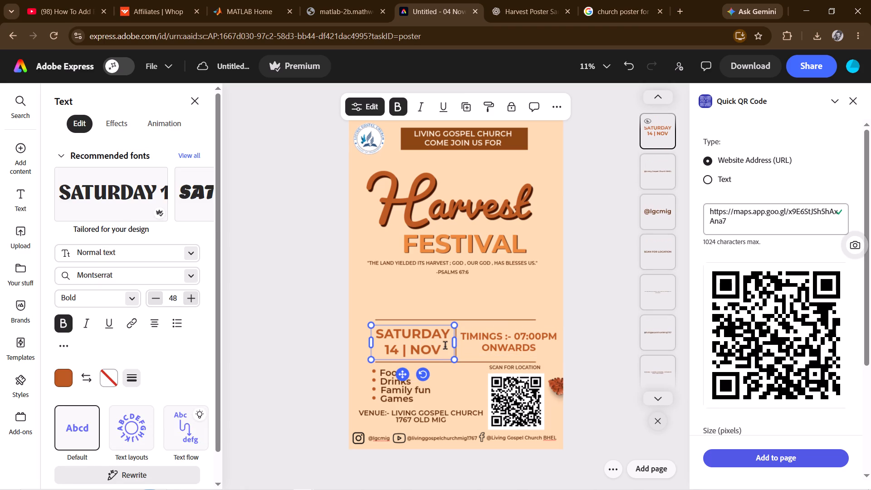
{"action": "key", "text": "ctrl+a"}
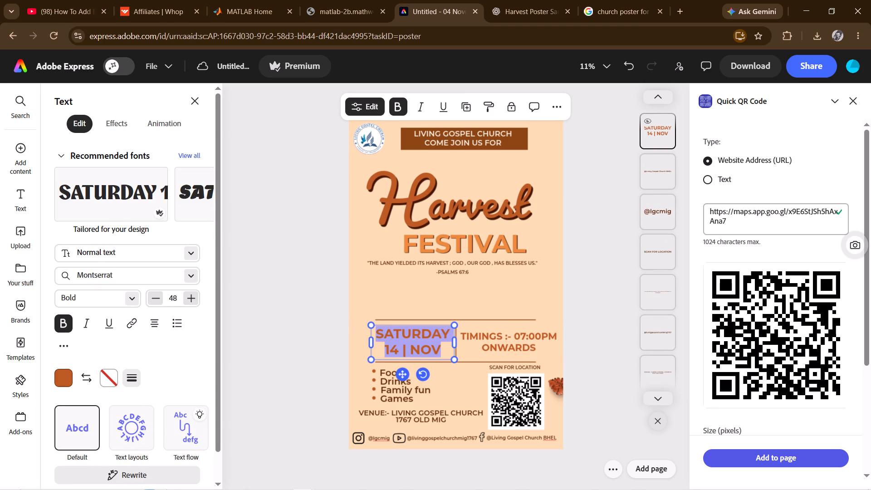
{"action": "triple_click", "coordinate": [155, 299]}
{"action": "triple_click", "coordinate": [155, 299]}
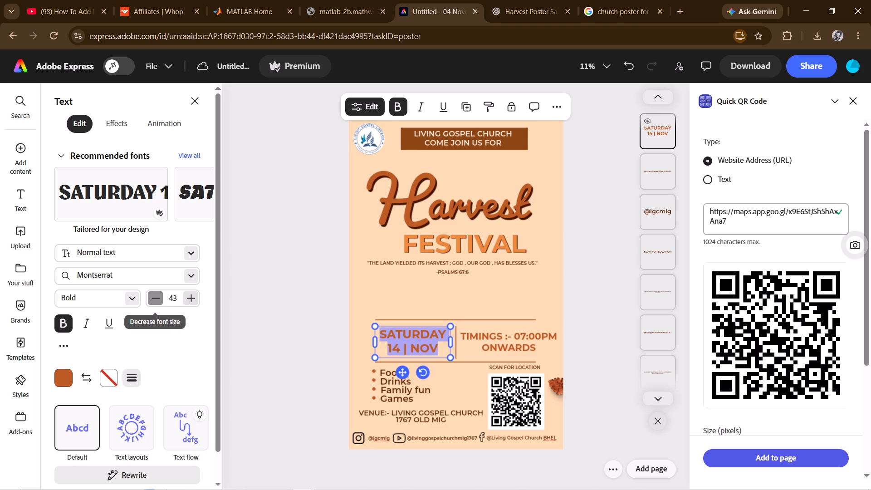
{"action": "triple_click", "coordinate": [155, 299]}
{"action": "left_click", "coordinate": [155, 299]}
{"action": "left_click", "coordinate": [155, 299]}
{"action": "double_click", "coordinate": [155, 299]}
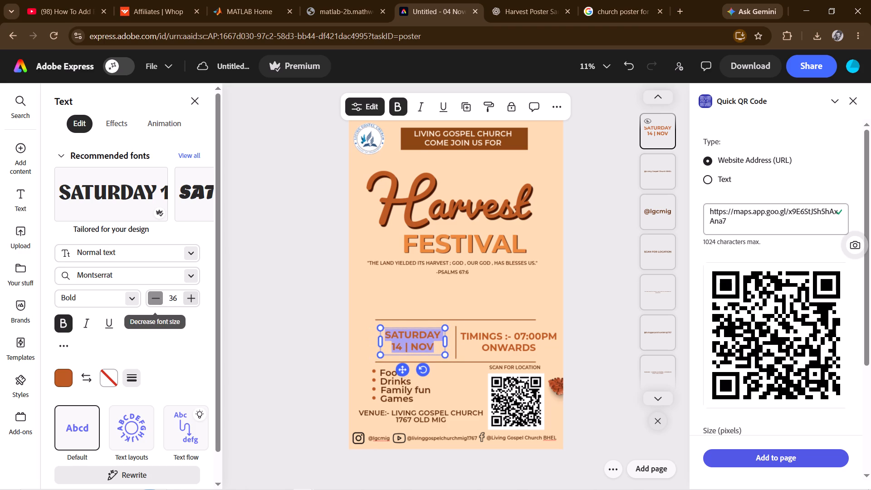
{"action": "left_click", "coordinate": [188, 298]}
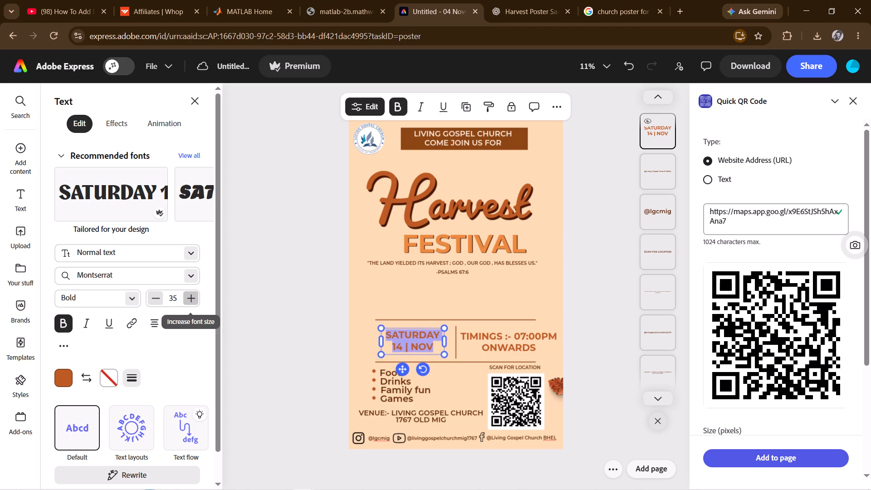
{"action": "left_click", "coordinate": [250, 312]}
{"action": "left_click", "coordinate": [250, 312]}
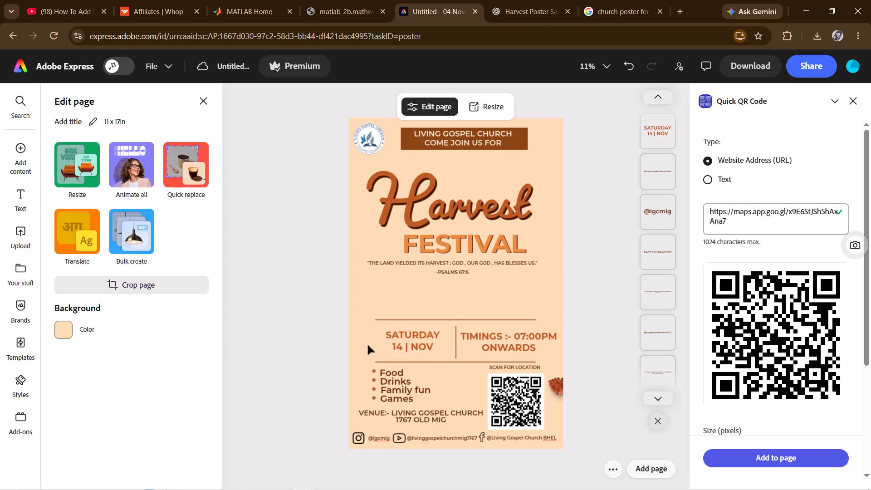
Widen the date text box by extending it towards the poster's outer edge, away from the vertical divider.
{"action": "left_click", "coordinate": [425, 342]}
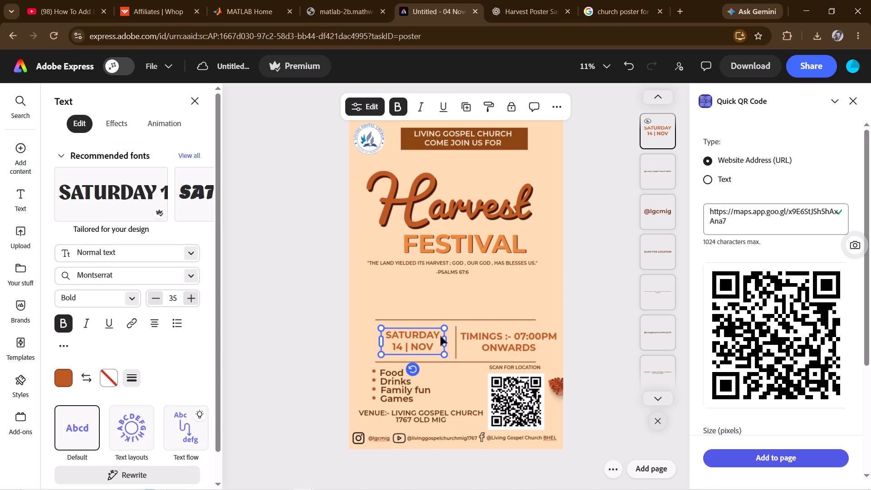
{"action": "left_click", "coordinate": [440, 336]}
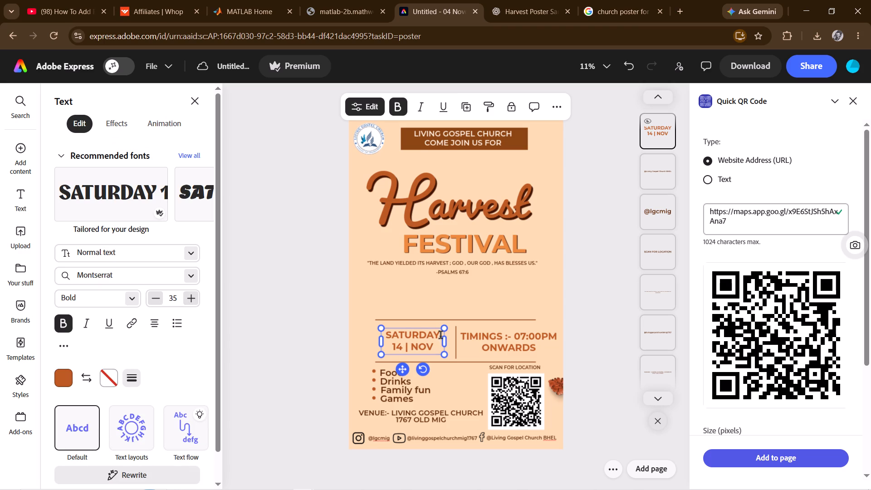
{"action": "key", "text": "Down"}
{"action": "key", "text": "Left"}
{"action": "key", "text": "Left"}
{"action": "key", "text": "Left"}
{"action": "key", "text": "Left"}
{"action": "key", "text": "Left"}
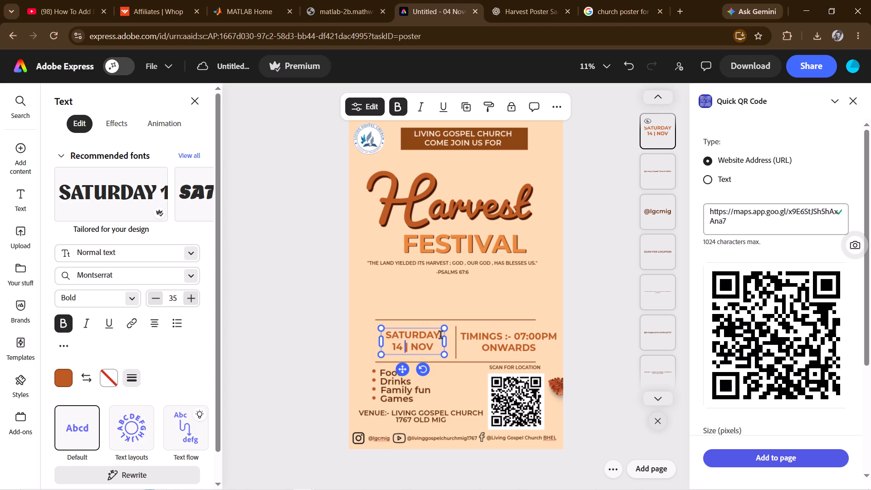
{"action": "key", "text": "Left"}
{"action": "key", "text": "Left"}
{"action": "key", "text": "Left"}
{"action": "left_click_drag", "start_coordinate": [446, 339], "coordinate": [455, 341]}
{"action": "left_click_drag", "start_coordinate": [446, 340], "coordinate": [455, 341]}
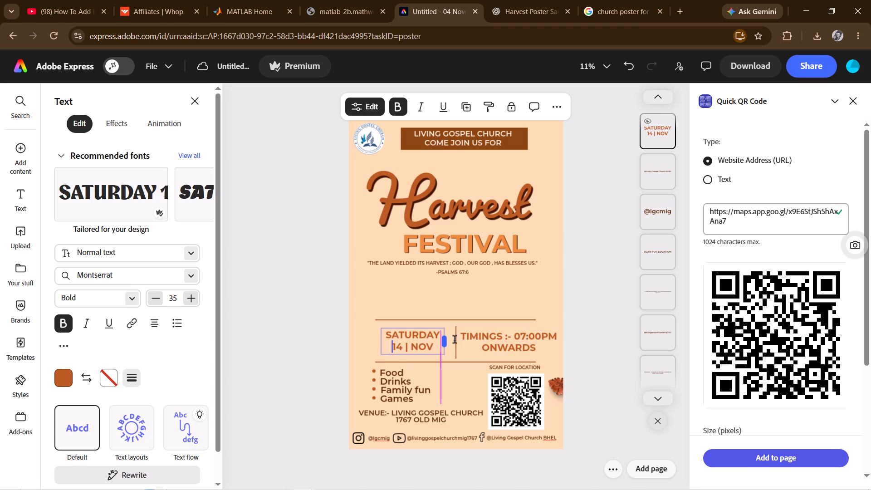
{"action": "left_click_drag", "start_coordinate": [455, 341], "coordinate": [462, 341]}
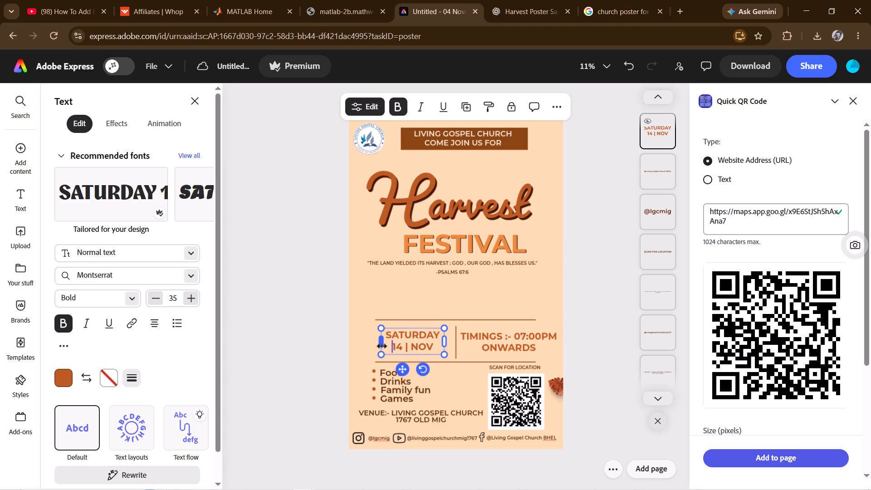
{"action": "left_click_drag", "start_coordinate": [382, 346], "coordinate": [356, 345]}
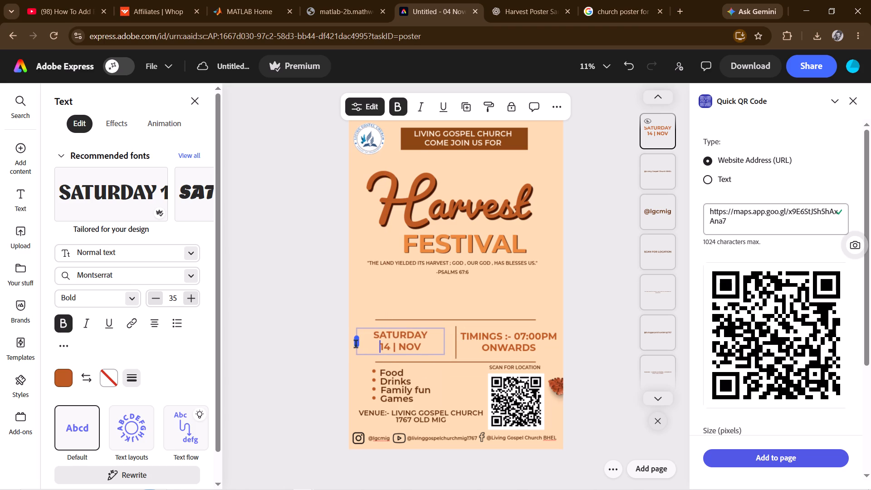
{"action": "left_click_drag", "start_coordinate": [356, 345], "coordinate": [357, 344]}
Join the date's two lines and remove the vertical bar, separating day and number with a comma as SATURDAY,14.
{"action": "key", "text": "BackSpace"}
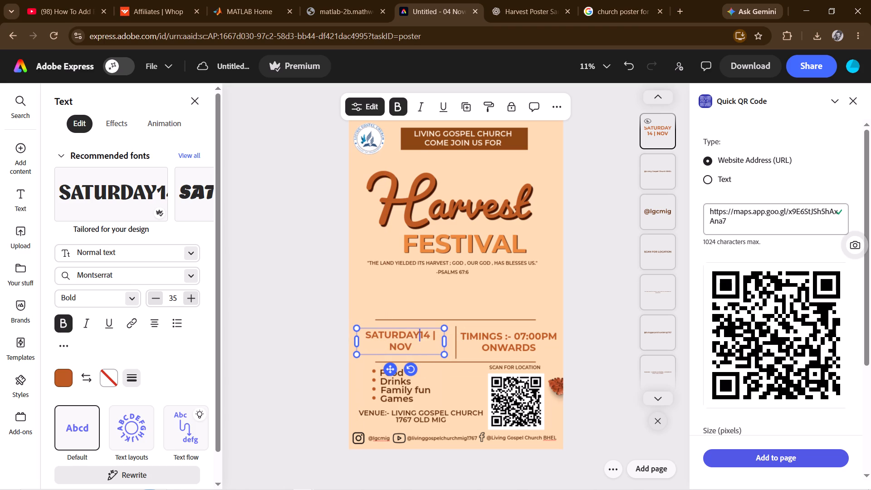
{"action": "key", "text": "space"}
{"action": "key", "text": "Right"}
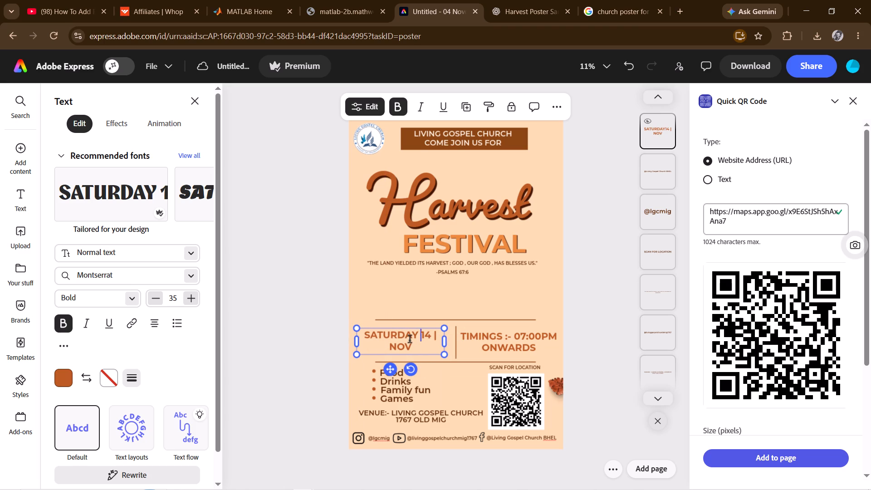
{"action": "key", "text": "Right"}
{"action": "key", "text": "Right"}
{"action": "key", "text": "Right"}
{"action": "key", "text": "BackSpace"}
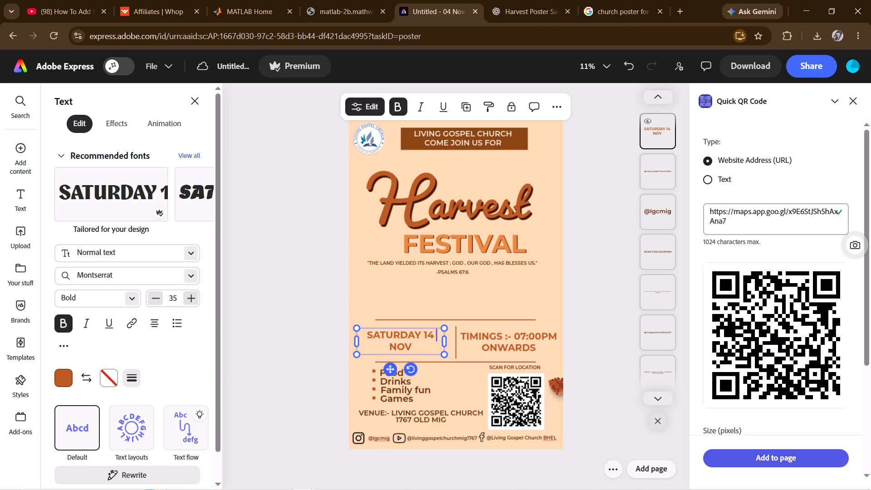
{"action": "key", "text": "Left"}
{"action": "key", "text": "Left"}
{"action": "key", "text": "Left"}
{"action": "key", "text": "BackSpace"}
{"action": "key", "text": "comma"}
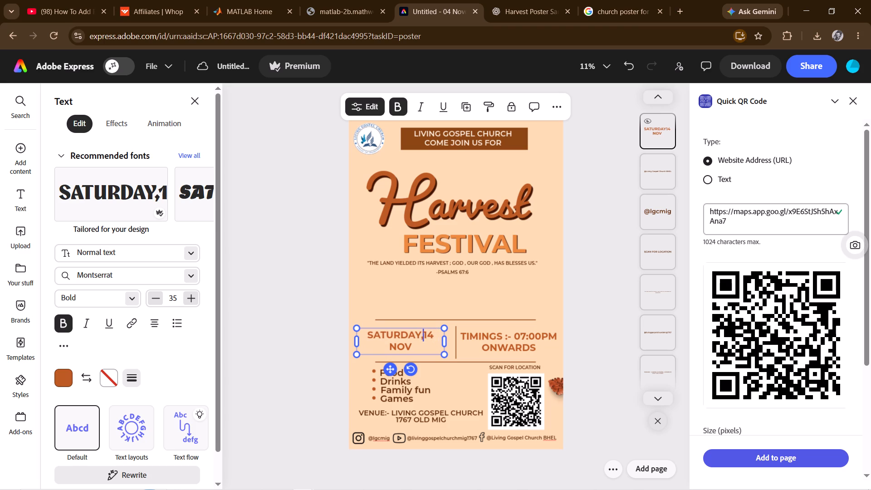
Expand the month to NOVEMBER and add the year 2026 after it in the date text.
{"action": "key", "text": "Down"}
{"action": "type", "text": "ER"}
{"action": "key", "text": "BackSpace"}
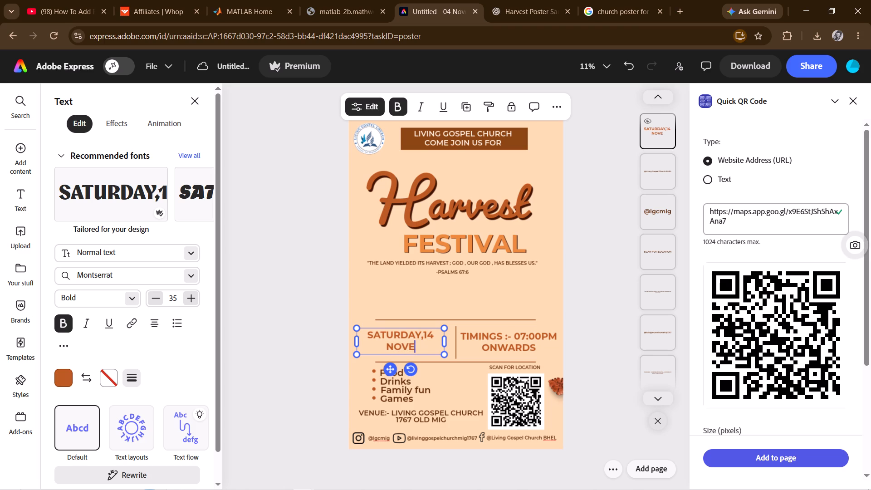
{"action": "key", "text": "m"}
{"action": "type", "text": "BER"}
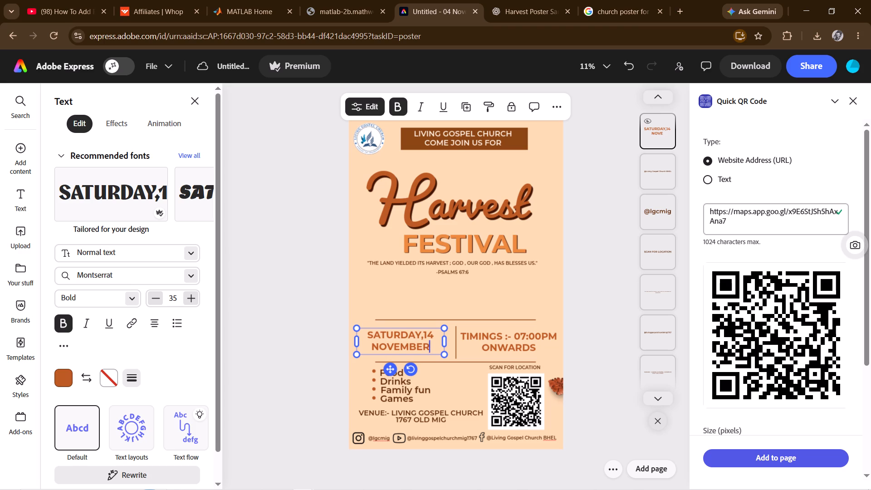
{"action": "key", "text": "space"}
{"action": "type", "text": "2026"}
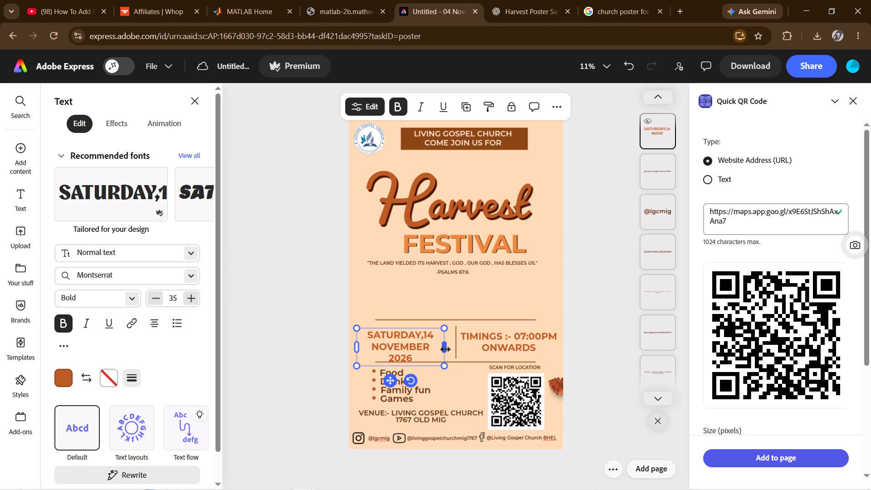
Widen the date box to fit NOVEMBER 2026 on one line and nudge it level with the timings text.
{"action": "left_click_drag", "start_coordinate": [445, 349], "coordinate": [453, 348]}
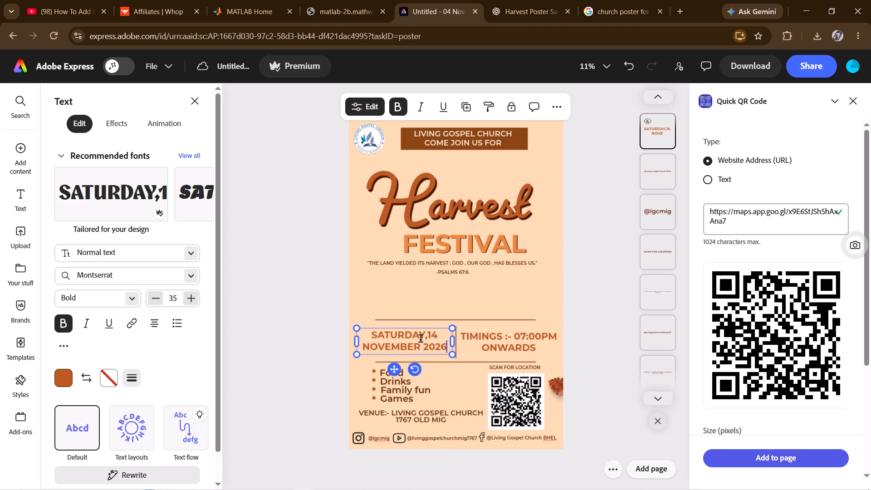
{"action": "left_click", "coordinate": [394, 370]}
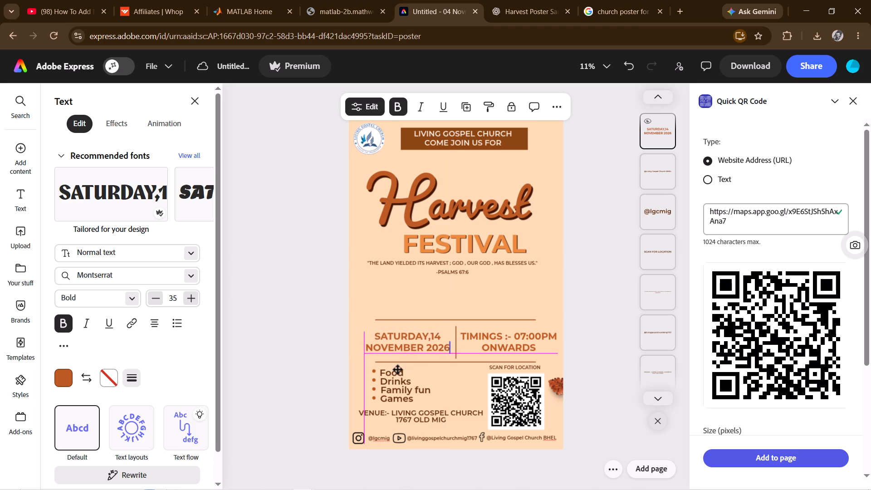
Lengthen the horizontal divider above the date and timings slightly at both ends.
{"action": "left_click", "coordinate": [410, 321]}
{"action": "left_click", "coordinate": [411, 320]}
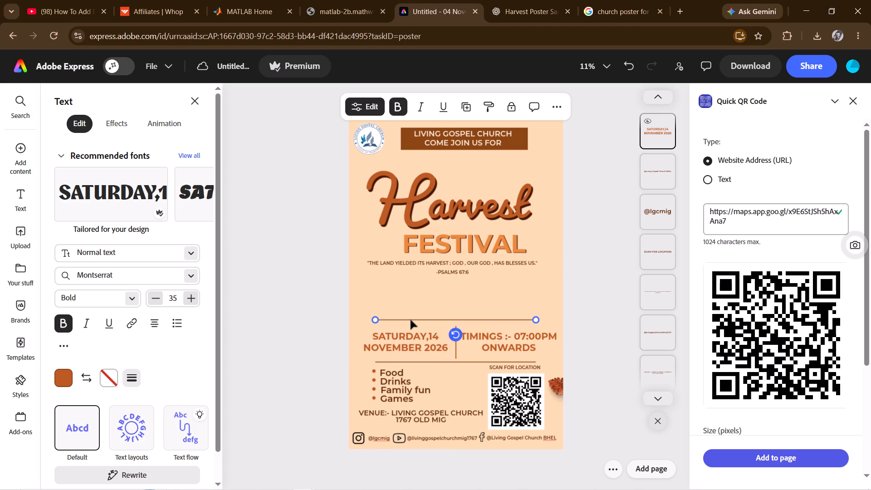
{"action": "left_click_drag", "start_coordinate": [375, 322], "coordinate": [371, 322]}
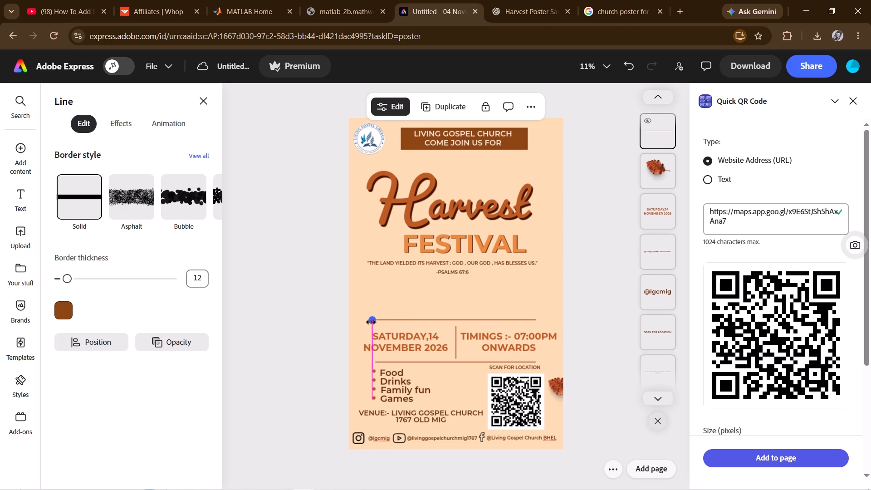
{"action": "left_click_drag", "start_coordinate": [371, 322], "coordinate": [368, 322]}
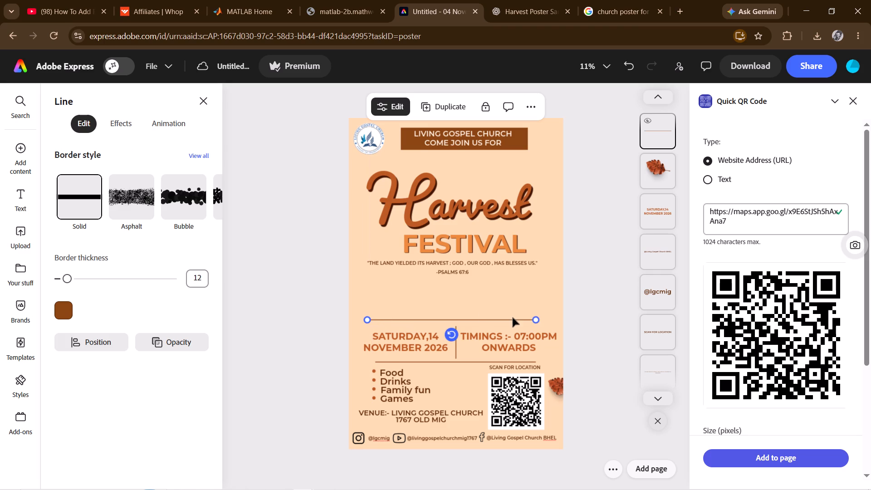
{"action": "left_click_drag", "start_coordinate": [536, 318], "coordinate": [544, 318]}
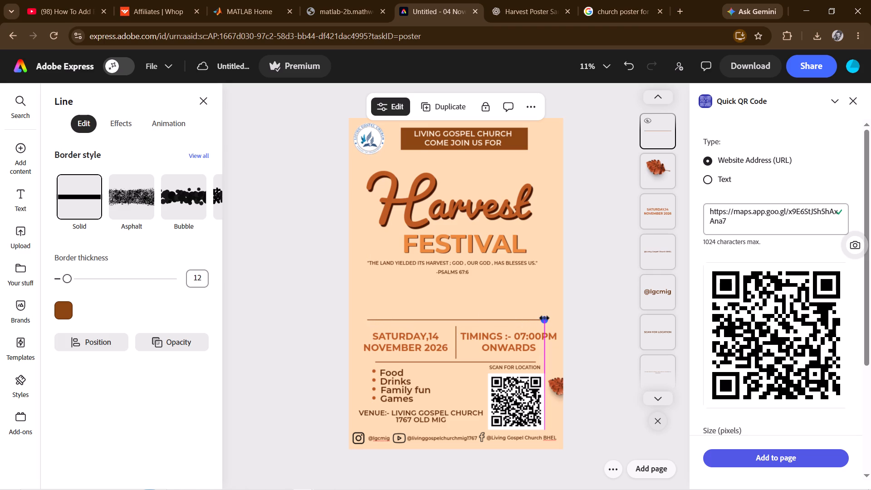
{"action": "left_click_drag", "start_coordinate": [544, 318], "coordinate": [541, 319]}
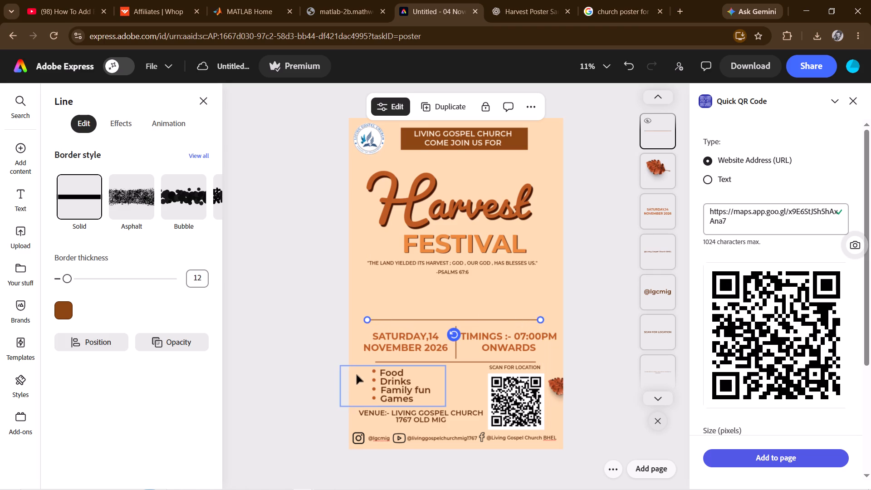
Lengthen the horizontal divider below the date and timings slightly at both ends to match the upper divider.
{"action": "left_click", "coordinate": [387, 362]}
{"action": "left_click_drag", "start_coordinate": [377, 363], "coordinate": [372, 363]}
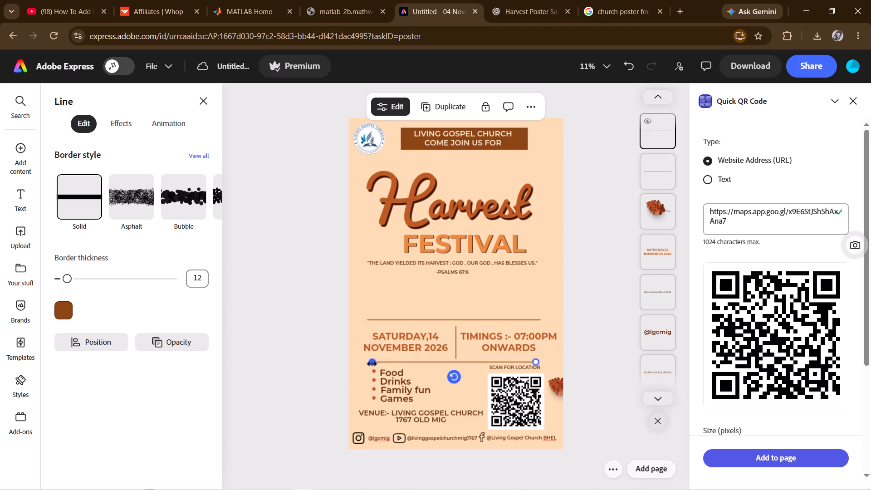
{"action": "left_click", "coordinate": [372, 363]}
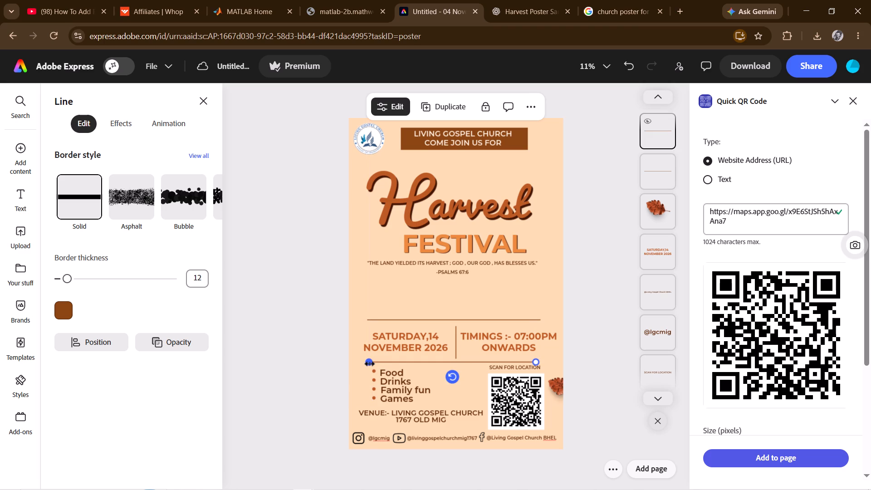
{"action": "left_click", "coordinate": [369, 363]}
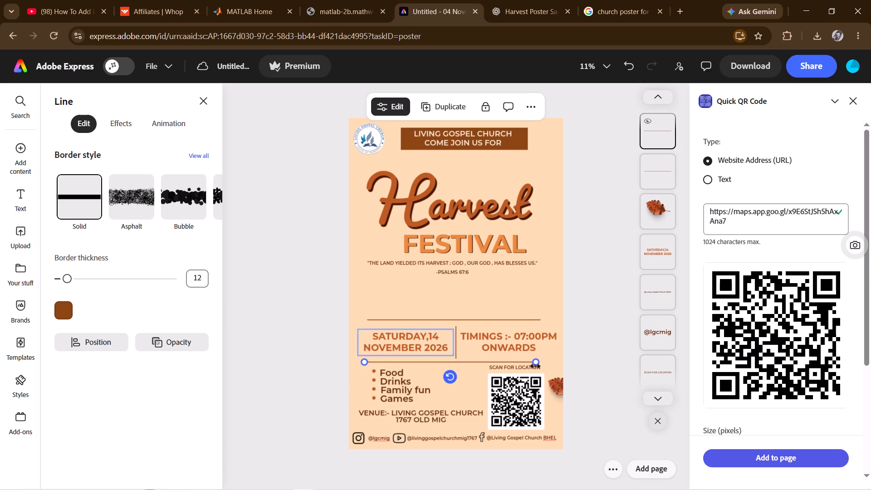
{"action": "left_click_drag", "start_coordinate": [535, 362], "coordinate": [539, 362]}
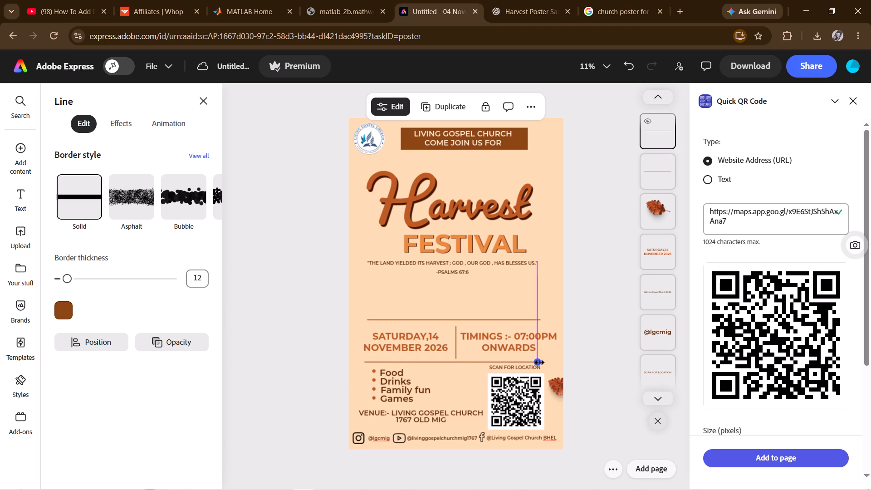
{"action": "left_click_drag", "start_coordinate": [539, 362], "coordinate": [540, 360]}
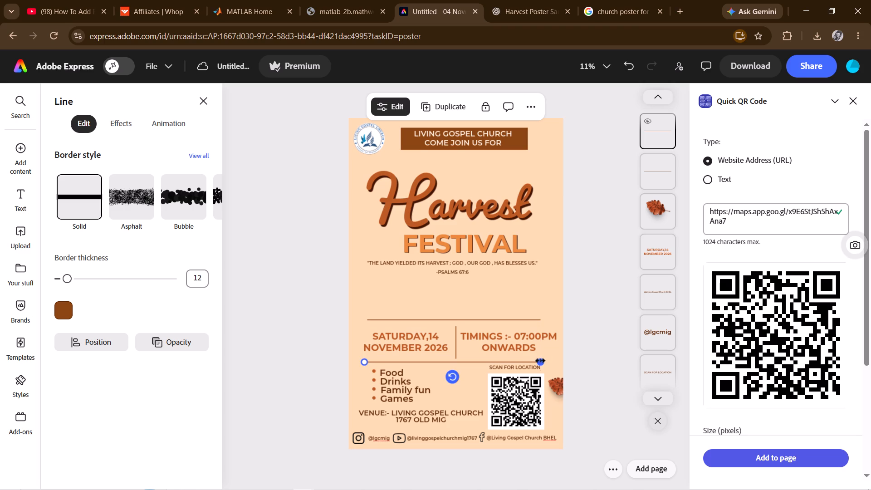
{"action": "left_click", "coordinate": [586, 337]}
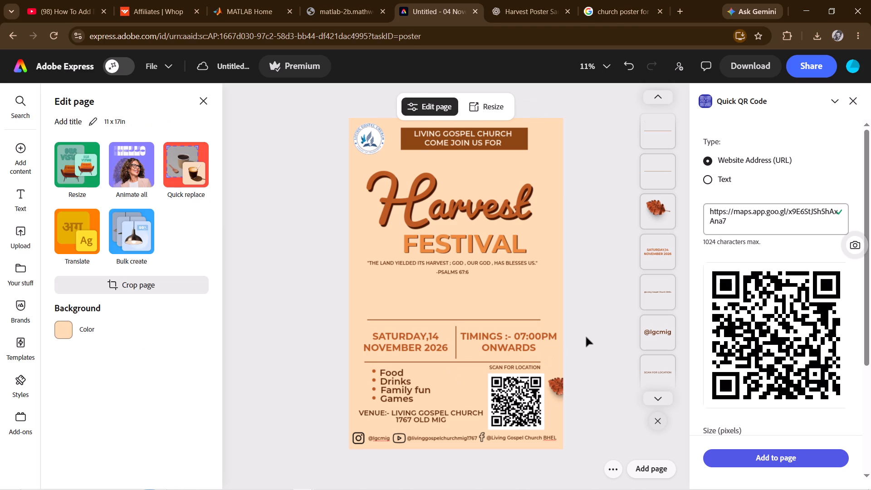
Scale the timings text down to size 29 and nudge it up between the two horizontal dividers.
{"action": "left_click", "coordinate": [428, 342]}
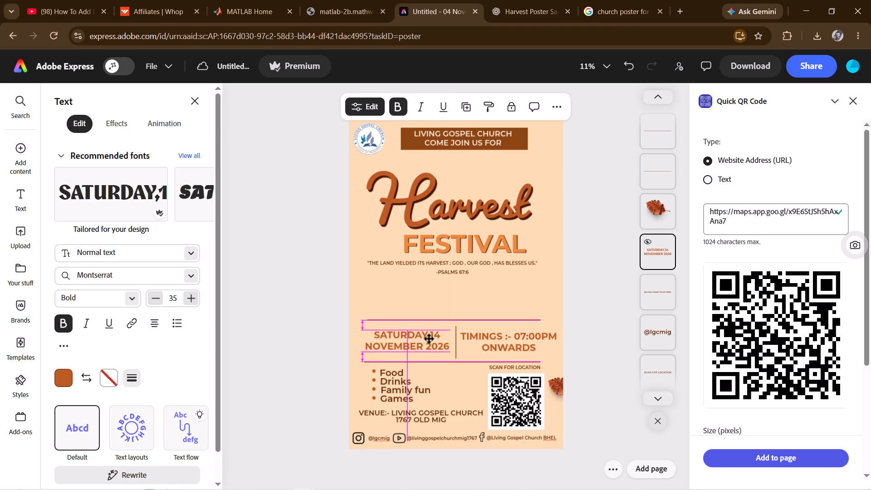
{"action": "left_click", "coordinate": [494, 337]}
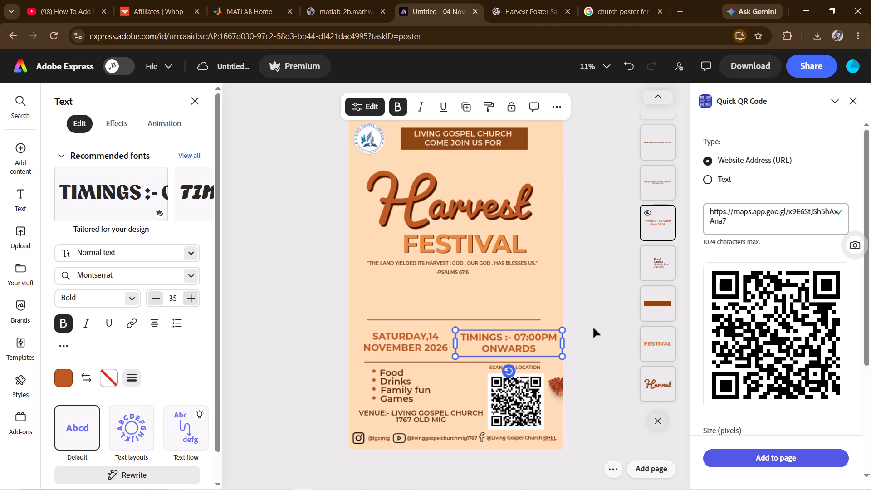
{"action": "left_click", "coordinate": [563, 343]}
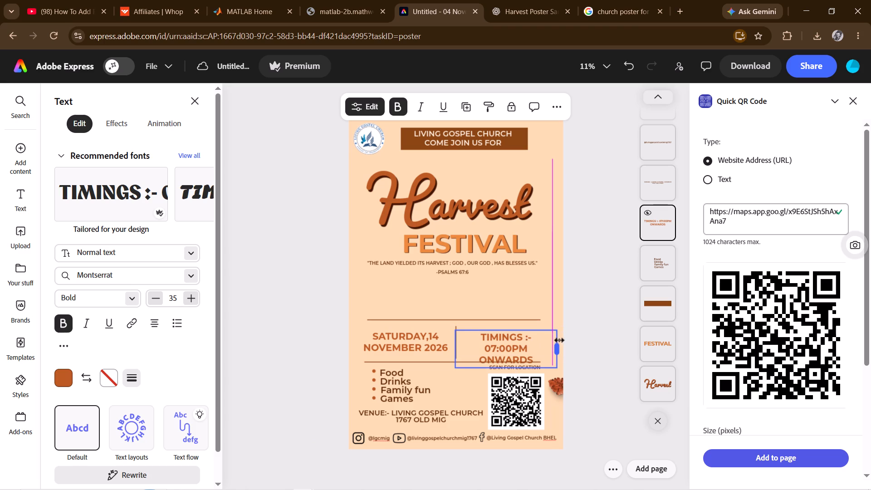
{"action": "left_click_drag", "start_coordinate": [563, 331], "coordinate": [550, 334]}
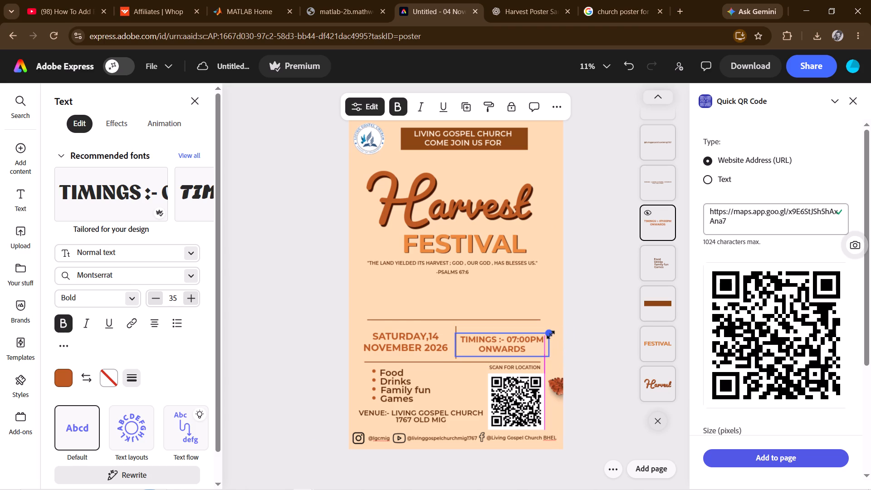
{"action": "left_click_drag", "start_coordinate": [550, 334], "coordinate": [548, 335]}
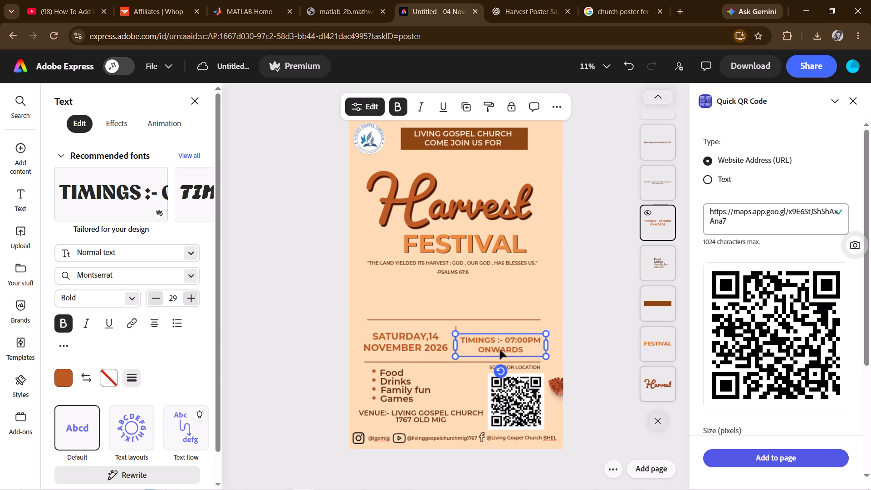
{"action": "left_click", "coordinate": [500, 350]}
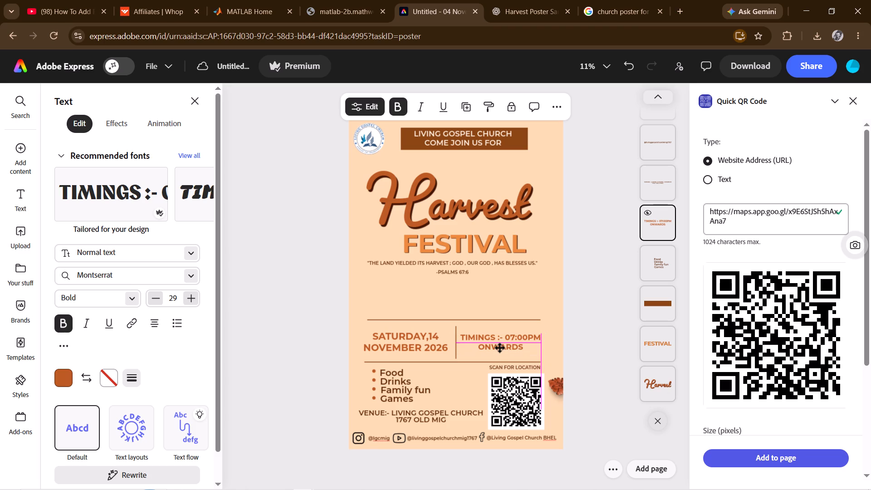
Reduce the SATURDAY,14 NOVEMBER 2026 text to size 29 and nudge it level with the timings text.
{"action": "left_click", "coordinate": [395, 347]}
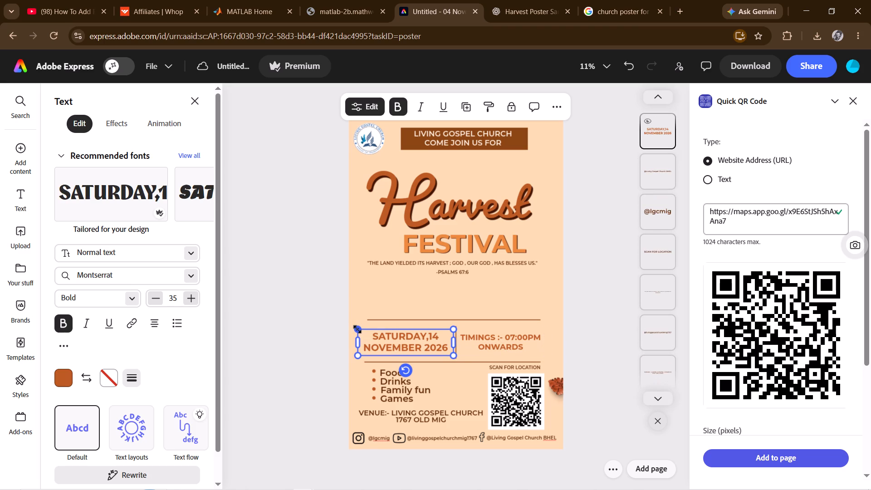
{"action": "left_click_drag", "start_coordinate": [357, 329], "coordinate": [361, 329]}
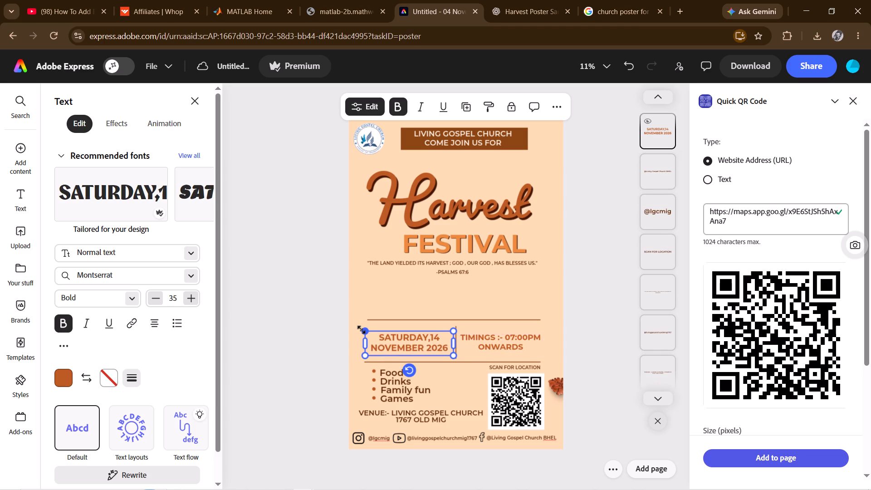
{"action": "left_click_drag", "start_coordinate": [361, 329], "coordinate": [365, 331]}
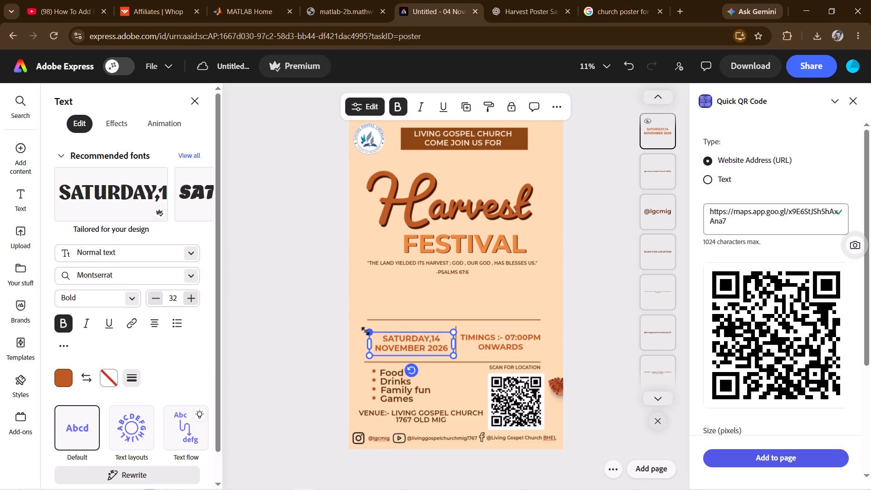
{"action": "left_click", "coordinate": [365, 331]}
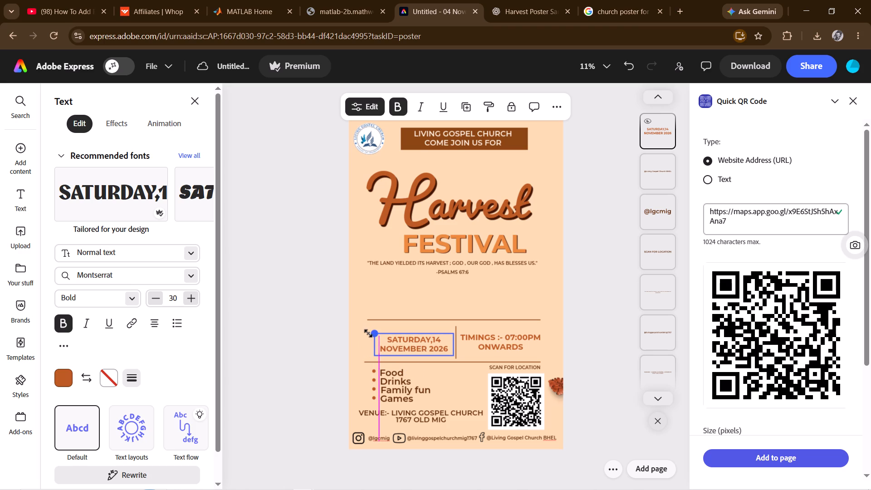
{"action": "left_click", "coordinate": [152, 295]}
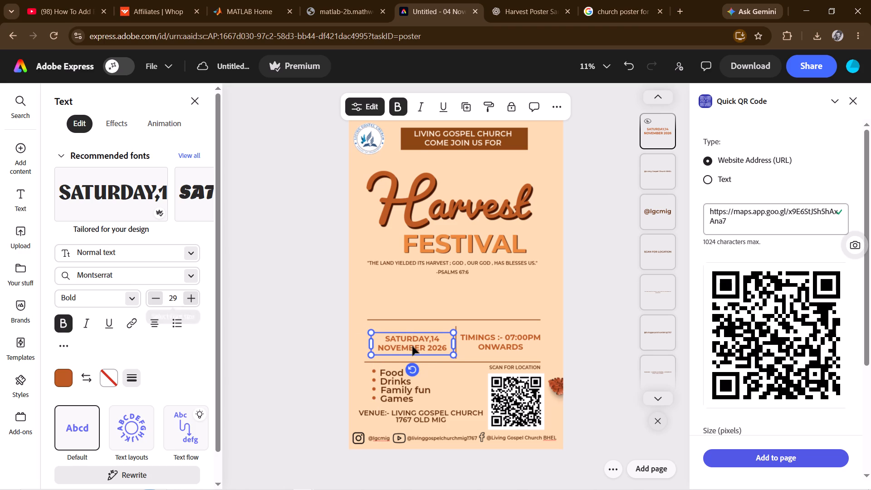
{"action": "left_click", "coordinate": [413, 346]}
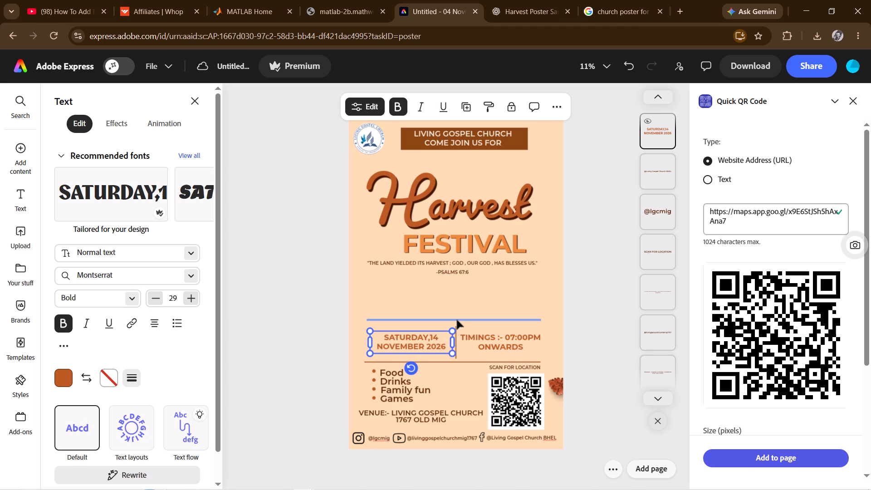
Move the upper horizontal divider down and the lower one up to meet the ends of the vertical divider.
{"action": "left_click_drag", "start_coordinate": [457, 320], "coordinate": [456, 325]}
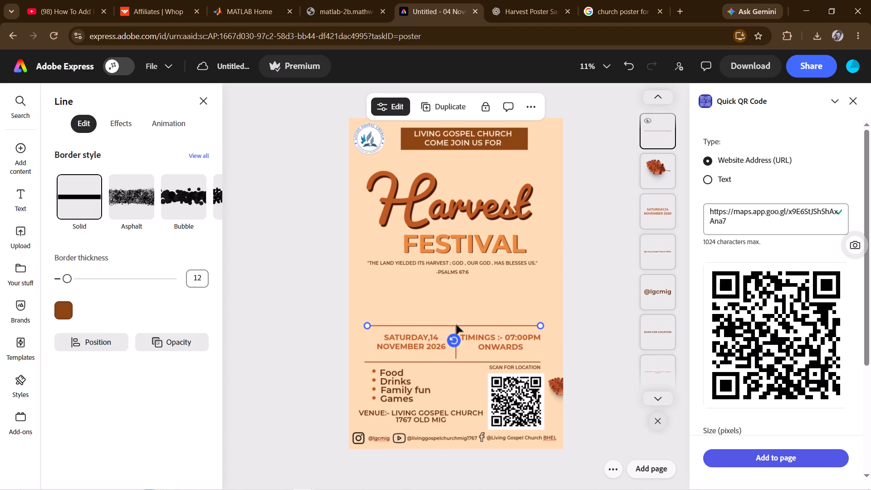
{"action": "left_click", "coordinate": [453, 363]}
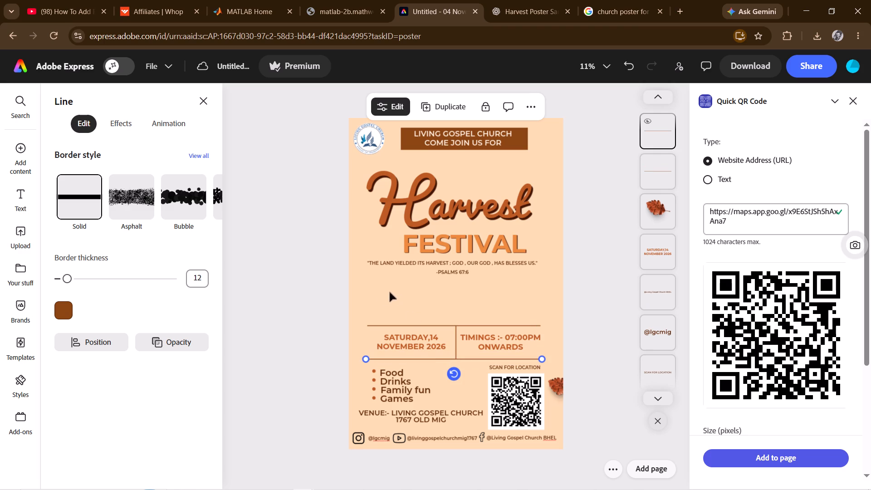
{"action": "left_click", "coordinate": [269, 317]}
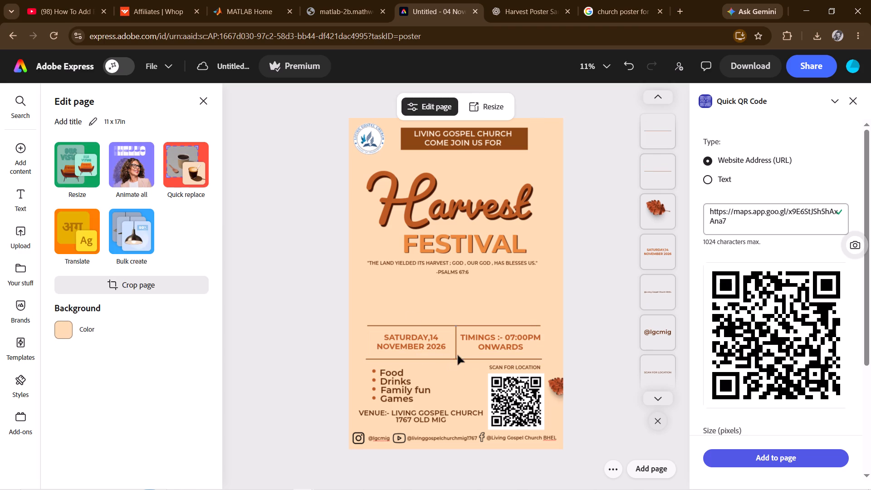
Duplicate the vertical divider twice and place one copy before the date, joining the horizontal dividers at their left ends.
{"action": "left_click", "coordinate": [455, 351]}
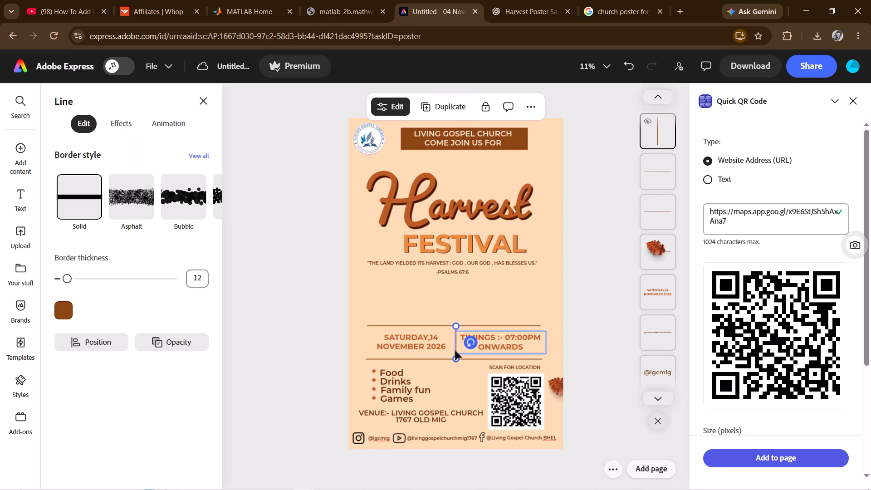
{"action": "key", "text": "ctrl+d"}
{"action": "key", "text": "ctrl+d"}
{"action": "left_click_drag", "start_coordinate": [461, 352], "coordinate": [369, 344]}
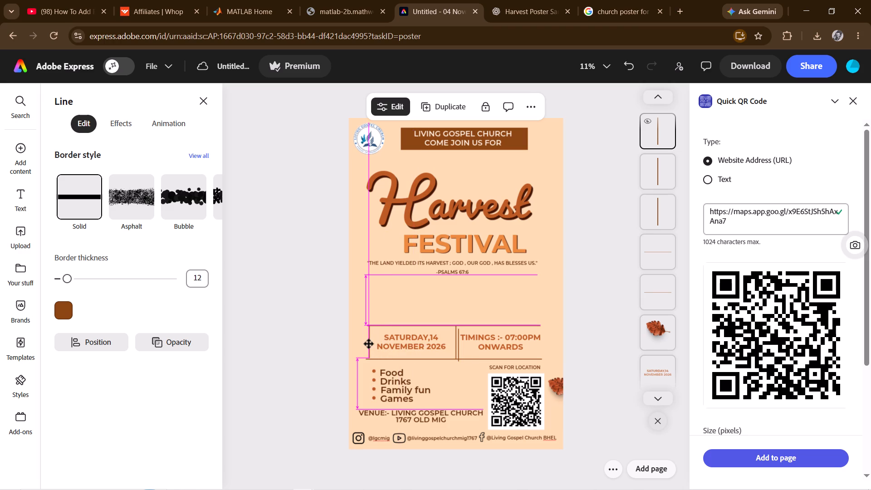
{"action": "left_click_drag", "start_coordinate": [369, 344], "coordinate": [367, 343]}
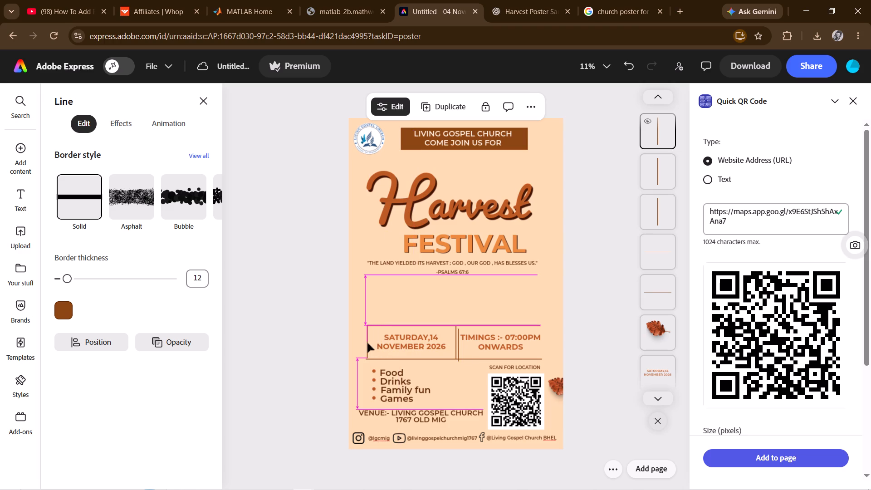
{"action": "left_click_drag", "start_coordinate": [367, 343], "coordinate": [366, 344]}
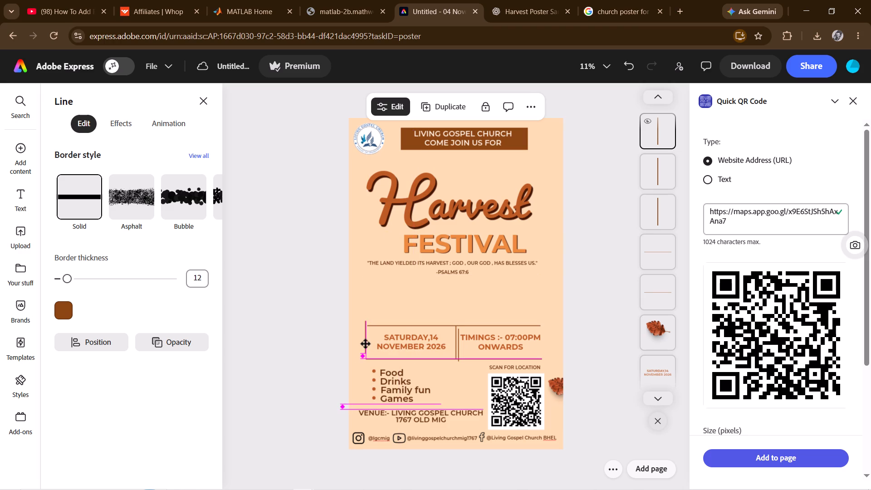
{"action": "left_click_drag", "start_coordinate": [366, 344], "coordinate": [367, 348]}
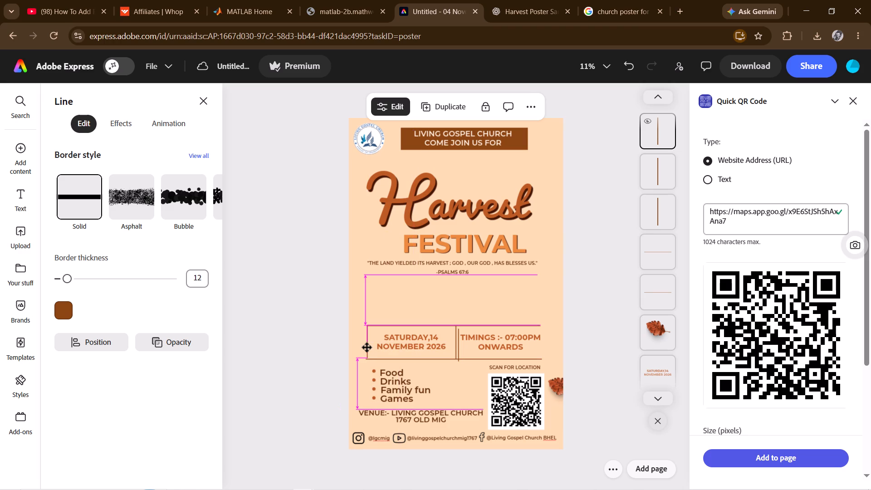
{"action": "left_click_drag", "start_coordinate": [367, 348], "coordinate": [367, 348]}
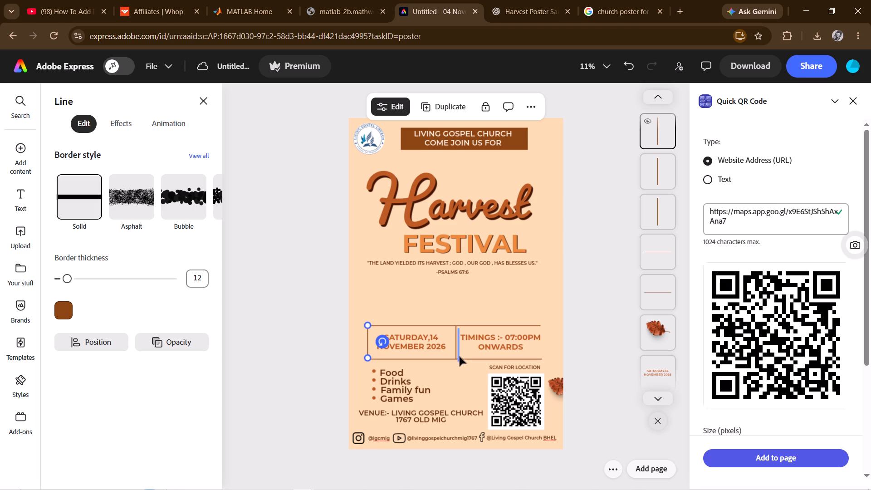
Place the other vertical divider copy after the timings, closing the frame at the horizontal dividers' right ends.
{"action": "left_click_drag", "start_coordinate": [459, 356], "coordinate": [538, 353]}
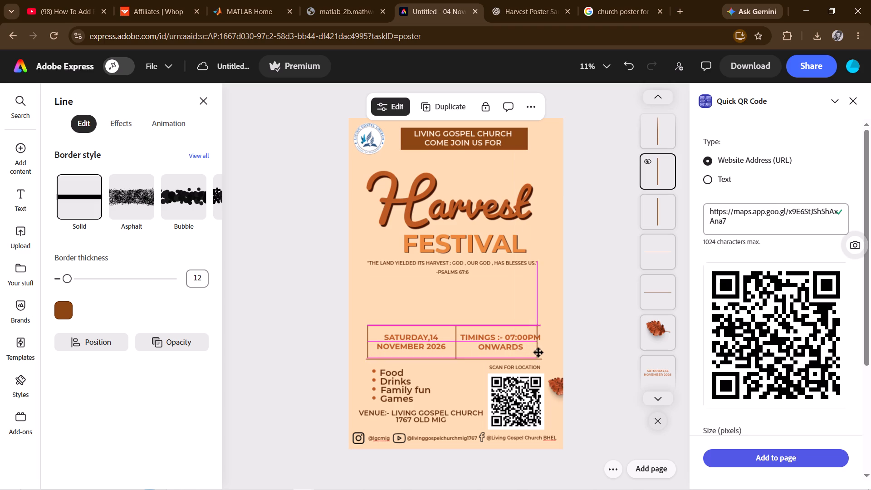
{"action": "left_click_drag", "start_coordinate": [538, 353], "coordinate": [539, 353]}
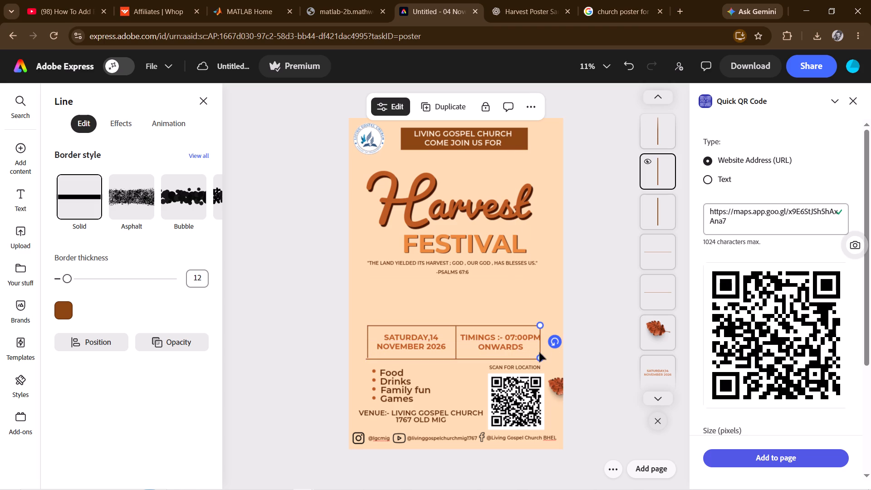
{"action": "left_click", "coordinate": [611, 349]}
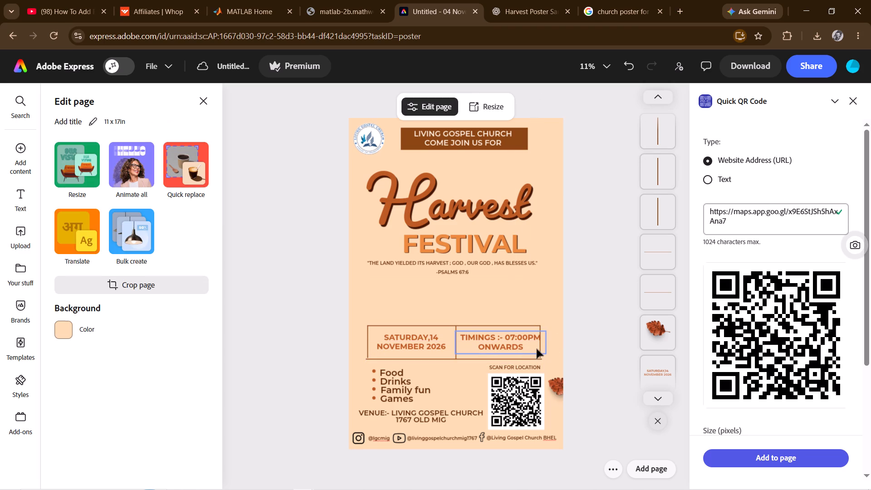
Nudge the vertical divider after the timings slightly outward toward the right end of the lower horizontal divider.
{"action": "left_click", "coordinate": [540, 350]}
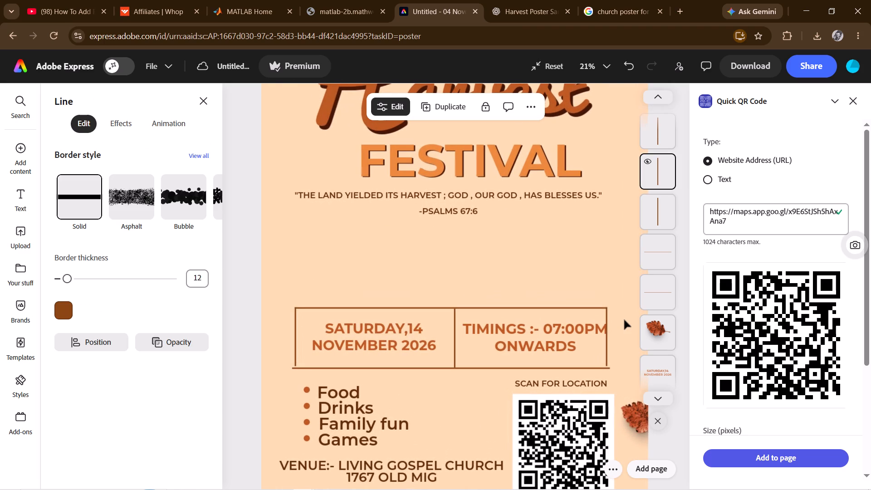
{"action": "right_click", "coordinate": [624, 320]}
{"action": "scroll", "coordinate": [624, 320], "scroll_direction": "left", "scroll_amount": 1}
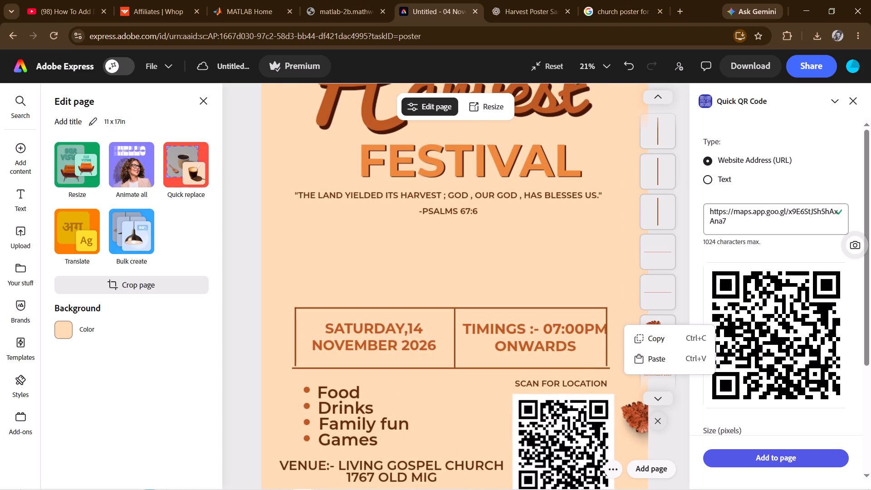
{"action": "scroll", "coordinate": [624, 320], "scroll_direction": "left", "scroll_amount": 1}
{"action": "left_click_drag", "start_coordinate": [617, 321], "coordinate": [605, 318]}
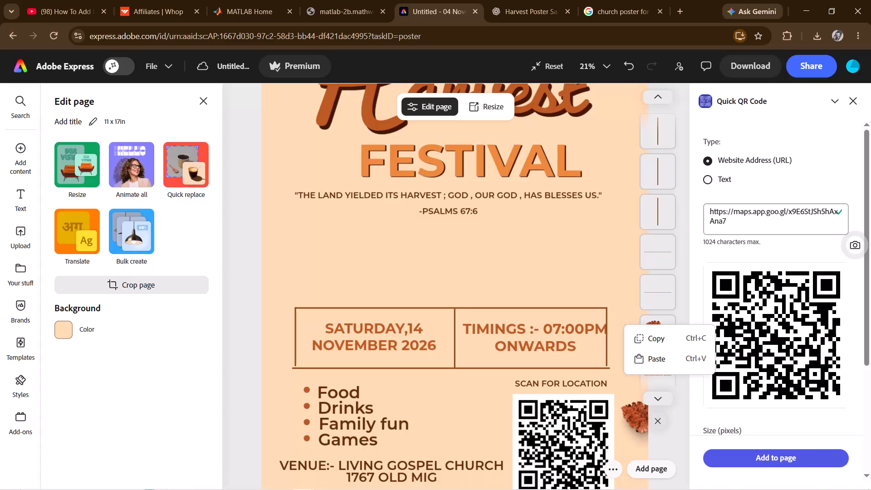
{"action": "left_click_drag", "start_coordinate": [605, 318], "coordinate": [620, 297]}
{"action": "left_click", "coordinate": [620, 297]}
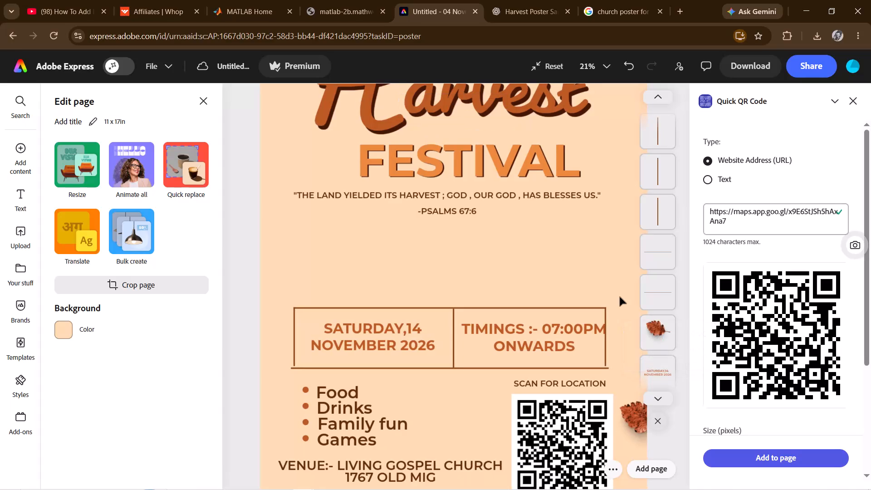
{"action": "scroll", "coordinate": [620, 297], "scroll_direction": "left", "scroll_amount": 2}
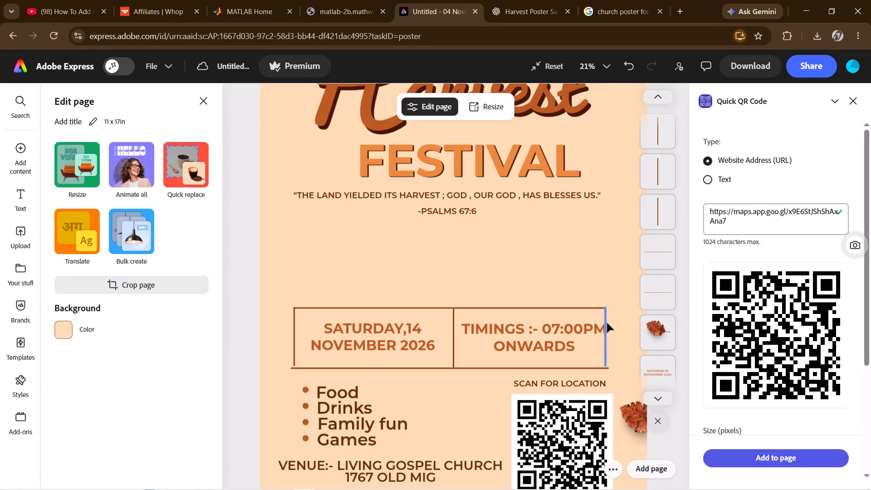
{"action": "scroll", "coordinate": [607, 323], "scroll_direction": "left", "scroll_amount": 1}
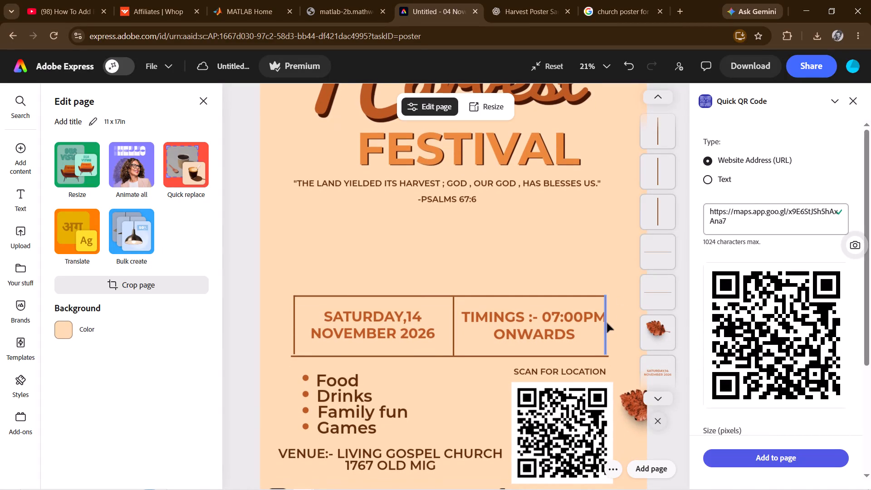
{"action": "left_click", "coordinate": [604, 327]}
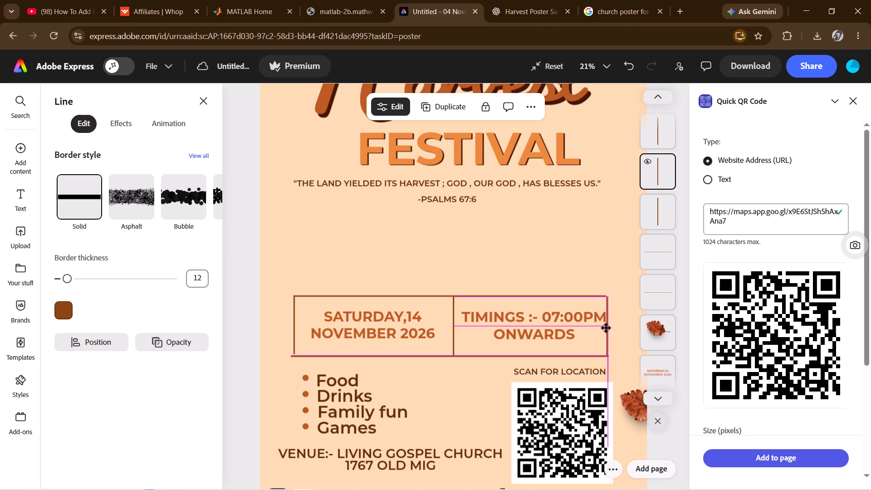
{"action": "left_click", "coordinate": [607, 258]}
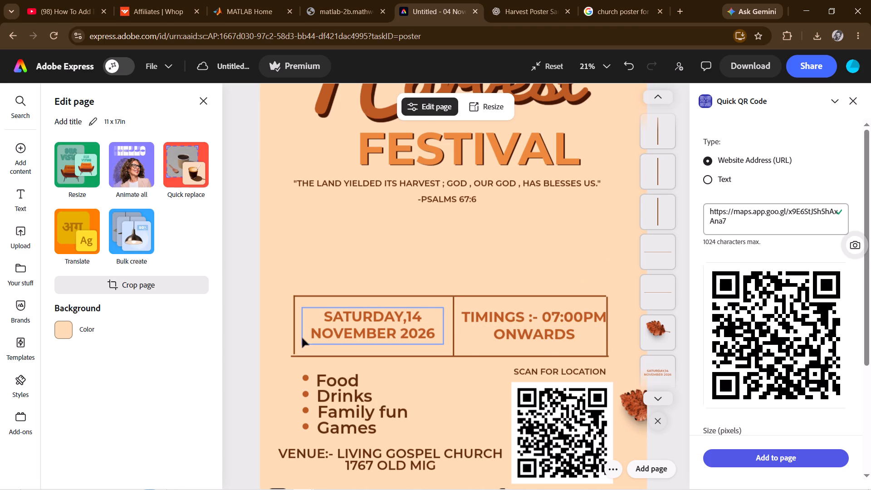
Extend the upper horizontal divider's left end to match the lower one, and move the vertical divider before the date out to meet it.
{"action": "left_click", "coordinate": [309, 297]}
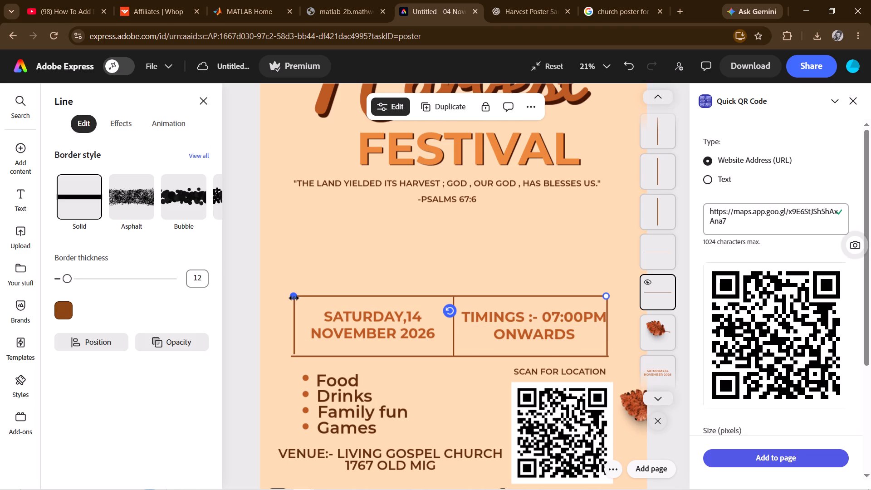
{"action": "left_click", "coordinate": [294, 298]}
{"action": "left_click", "coordinate": [294, 314]}
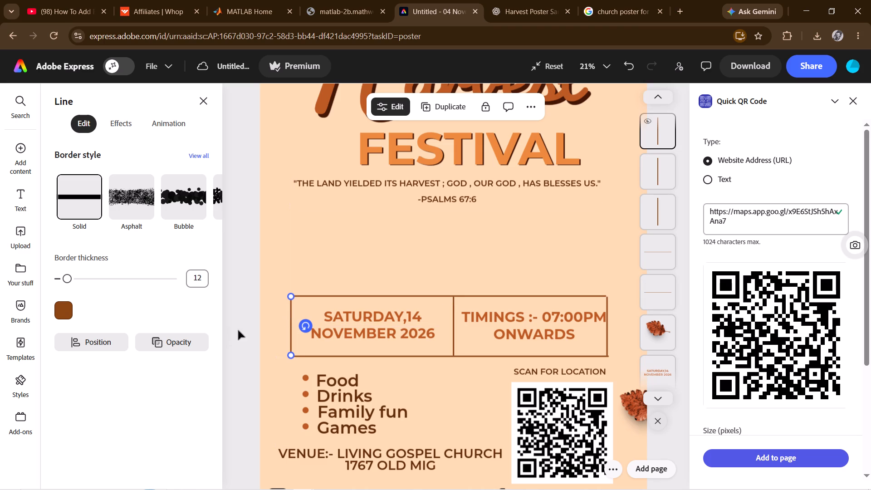
{"action": "left_click", "coordinate": [277, 335]}
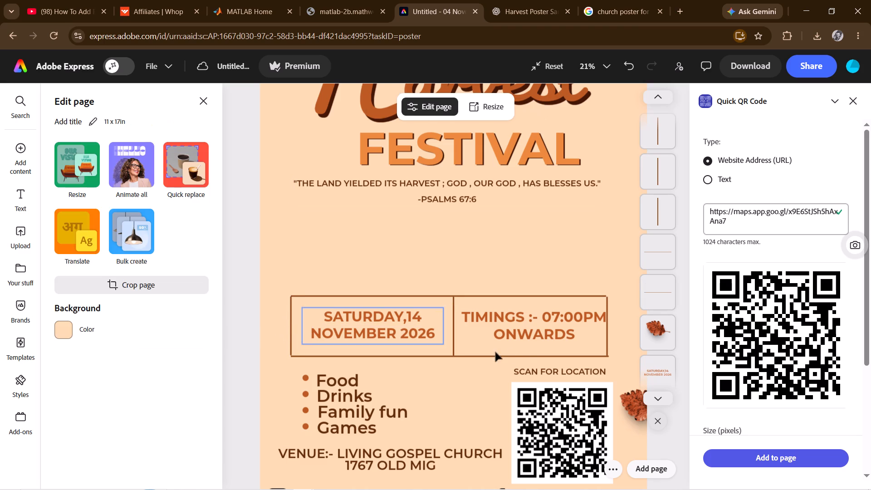
Extend the upper horizontal divider's right end to close the frame's corner at the vertical divider after the timings.
{"action": "left_click", "coordinate": [600, 294]}
{"action": "left_click", "coordinate": [607, 295]}
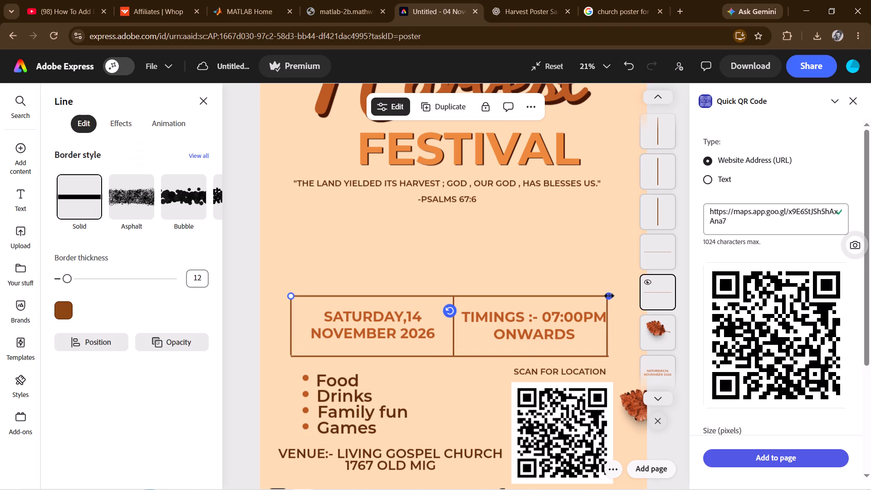
{"action": "left_click", "coordinate": [608, 314]}
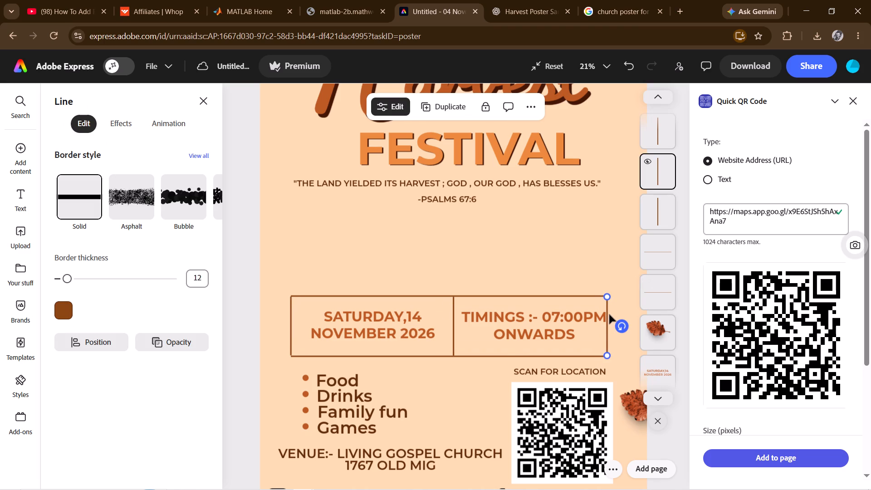
{"action": "left_click", "coordinate": [620, 309]}
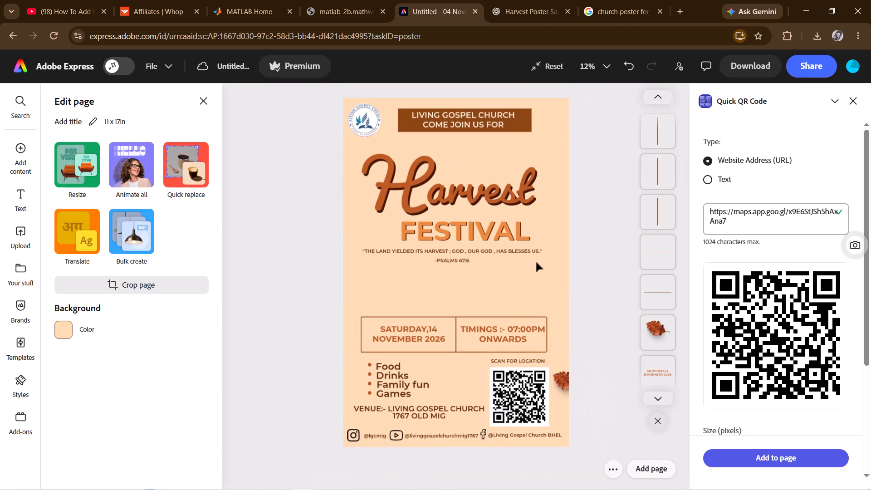
{"action": "scroll", "coordinate": [536, 262], "scroll_direction": "down", "scroll_amount": 1}
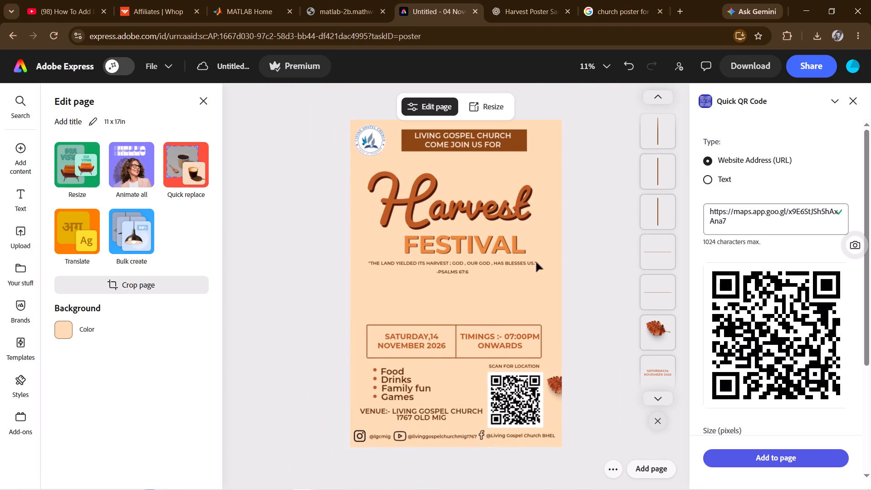
{"action": "scroll", "coordinate": [536, 262], "scroll_direction": "down", "scroll_amount": 1}
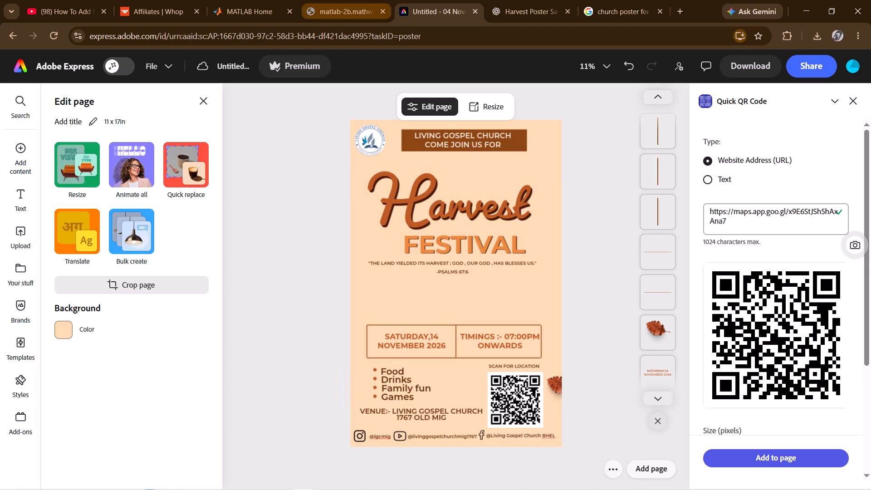
Switch to the MATLAB Home page.
{"action": "left_click", "coordinate": [281, 0]}
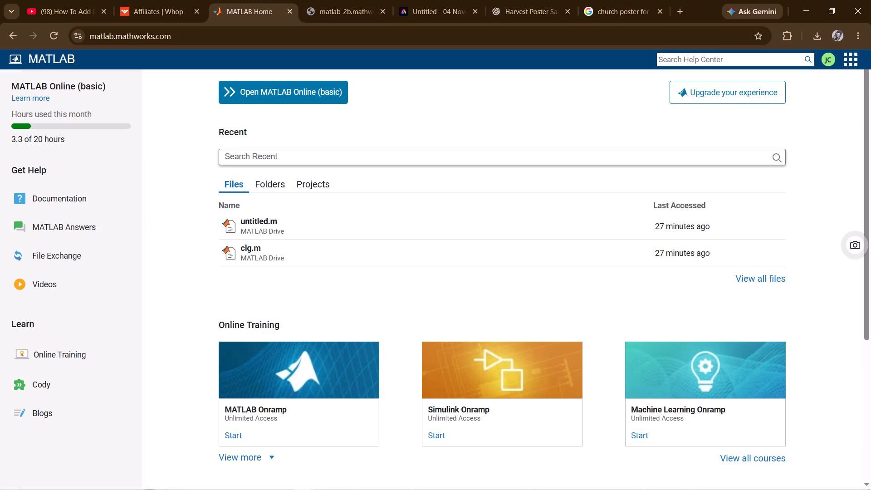
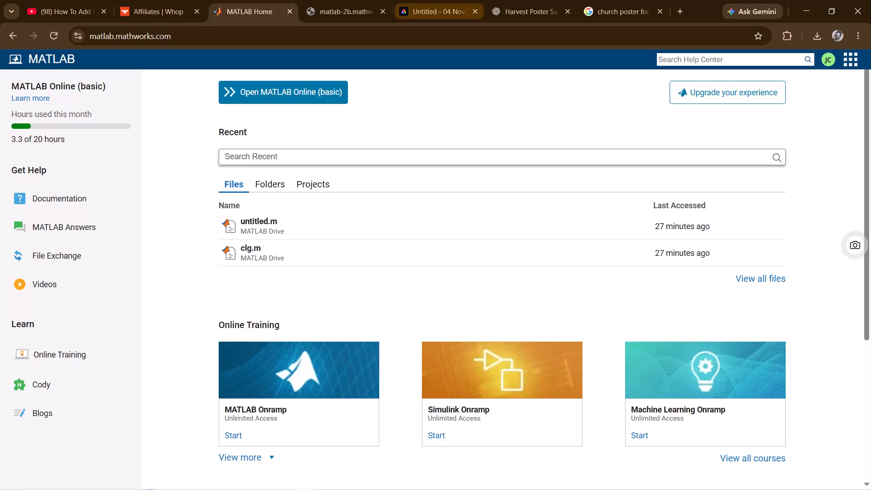
Switch back to the untitled Harvest Festival poster in Adobe Express.
{"action": "left_click", "coordinate": [452, 0]}
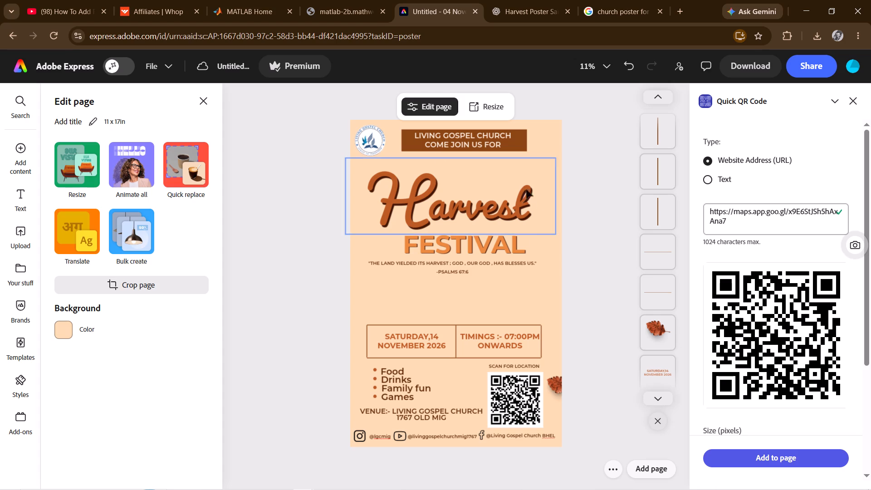
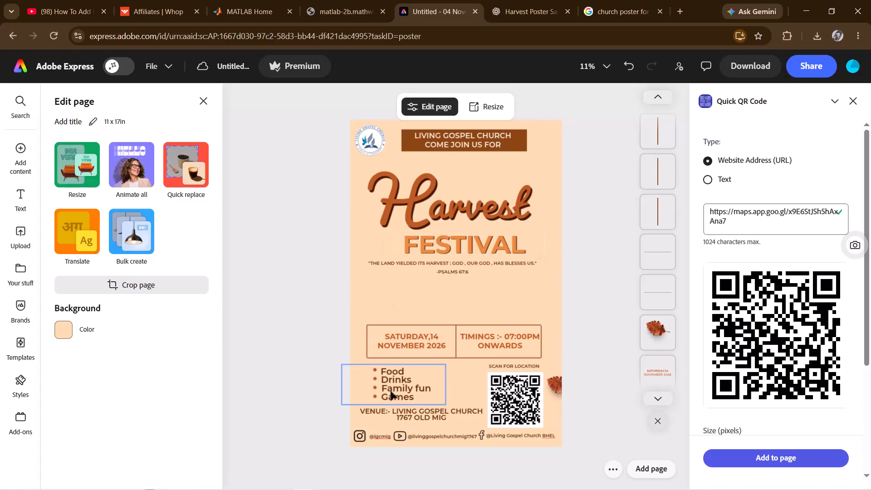
Delete the activities list (Food, Drinks, Family fun, Games) together with its four round bullet dots.
{"action": "left_click", "coordinate": [391, 391]}
{"action": "key", "text": "Delete"}
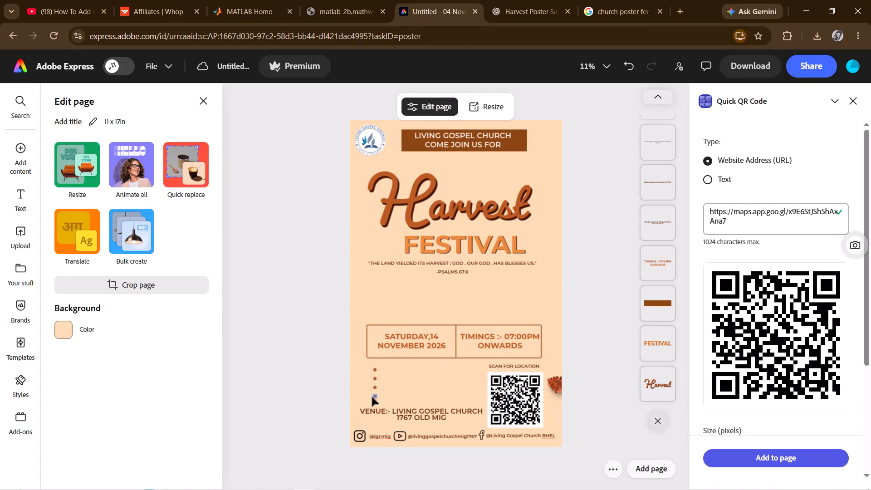
{"action": "left_click", "coordinate": [372, 397]}
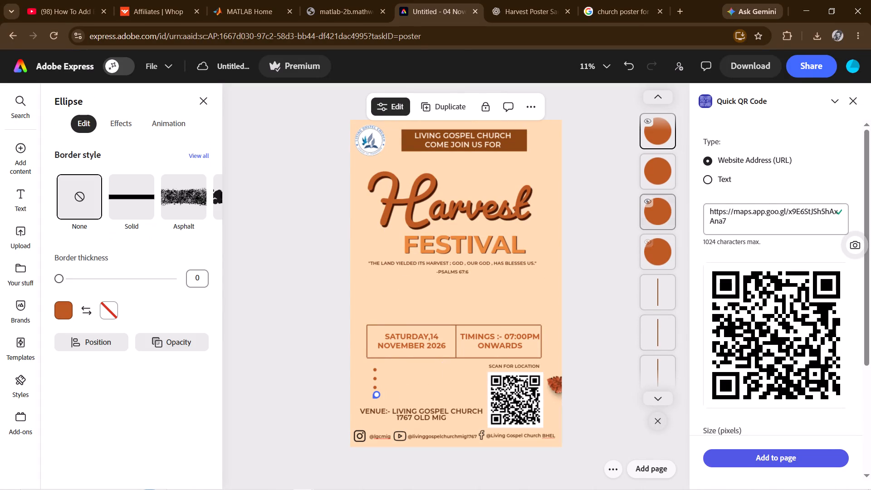
{"action": "left_click", "coordinate": [666, 224], "text": "ctrl"}
{"action": "left_click_drag", "start_coordinate": [669, 181], "coordinate": [658, 264], "text": "ctrl"}
{"action": "left_click", "coordinate": [658, 264], "text": "ctrl"}
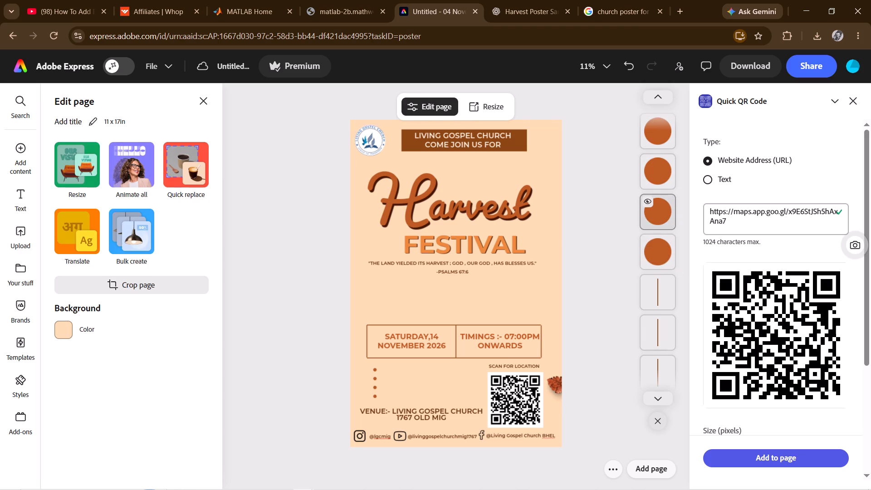
{"action": "left_click", "coordinate": [665, 223], "text": "ctrl"}
{"action": "left_click", "coordinate": [657, 172], "text": "ctrl"}
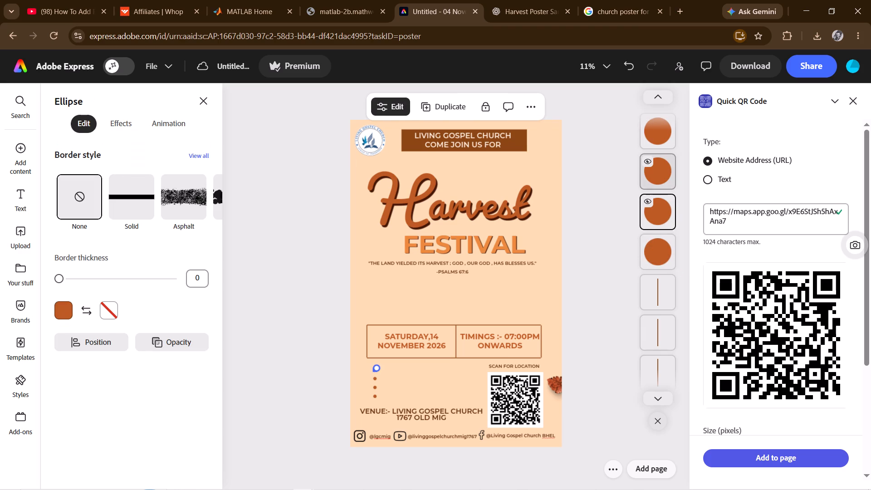
{"action": "left_click", "coordinate": [662, 140], "text": "ctrl"}
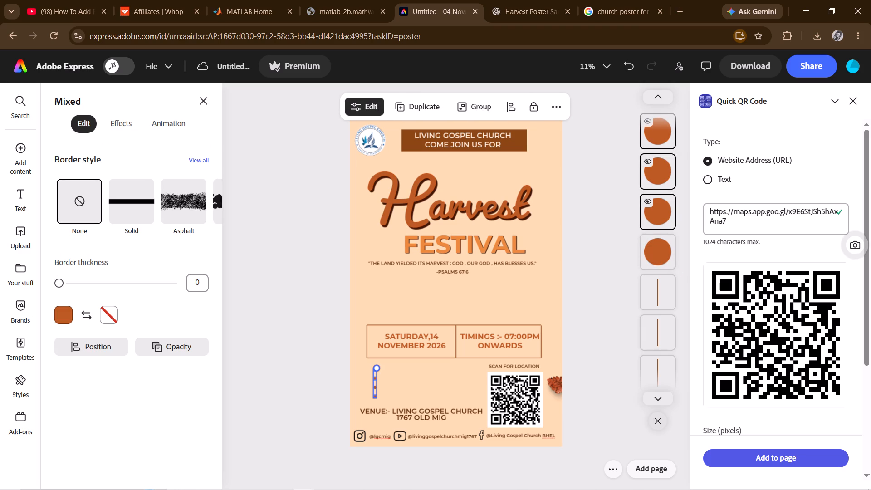
{"action": "left_click", "coordinate": [651, 250], "text": "ctrl"}
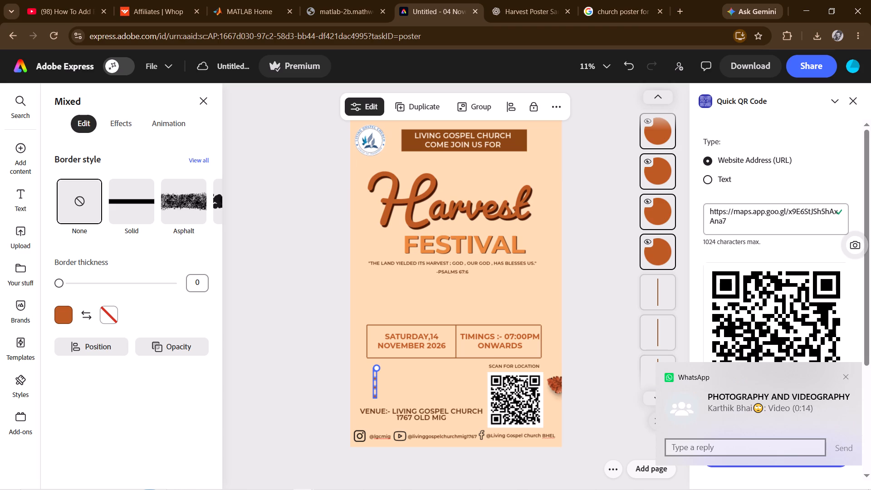
{"action": "key", "text": "Delete"}
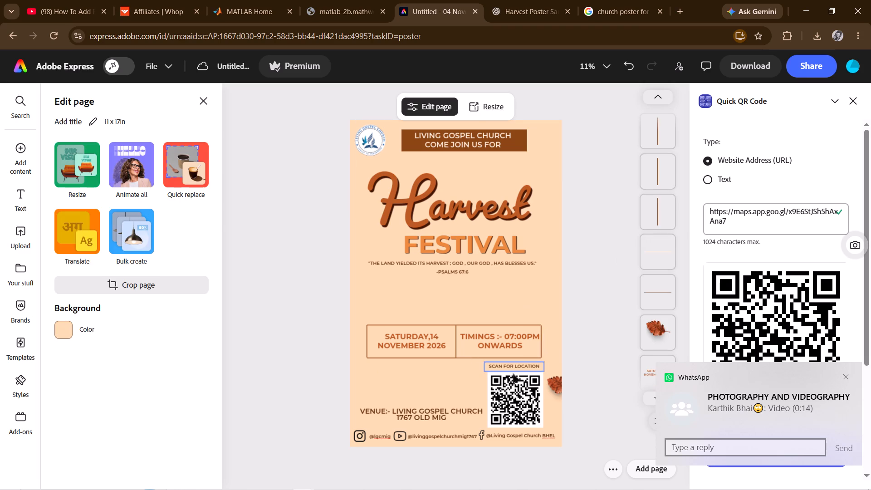
Move the venue text up into the space freed beside the QR code.
{"action": "left_click_drag", "start_coordinate": [421, 418], "coordinate": [421, 406]}
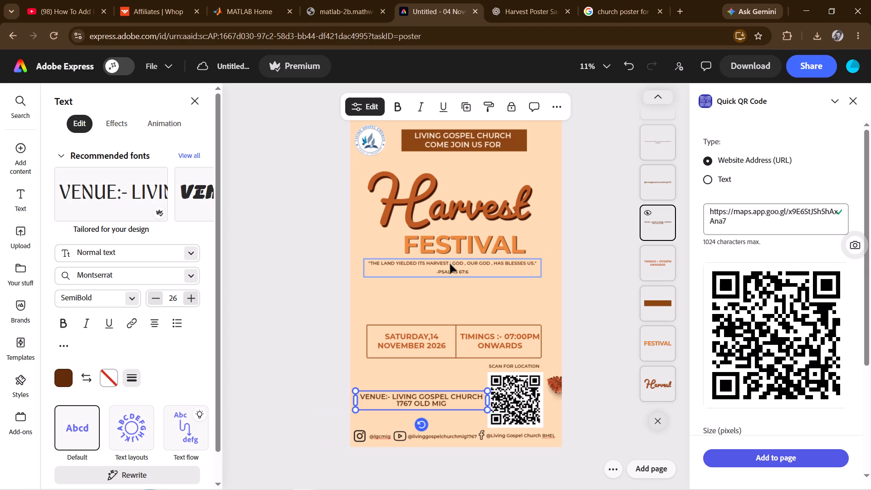
Shift the title block down the poster, moving the Psalms verse, FESTIVAL and Harvest while keeping them closely stacked.
{"action": "left_click_drag", "start_coordinate": [450, 264], "coordinate": [450, 284]}
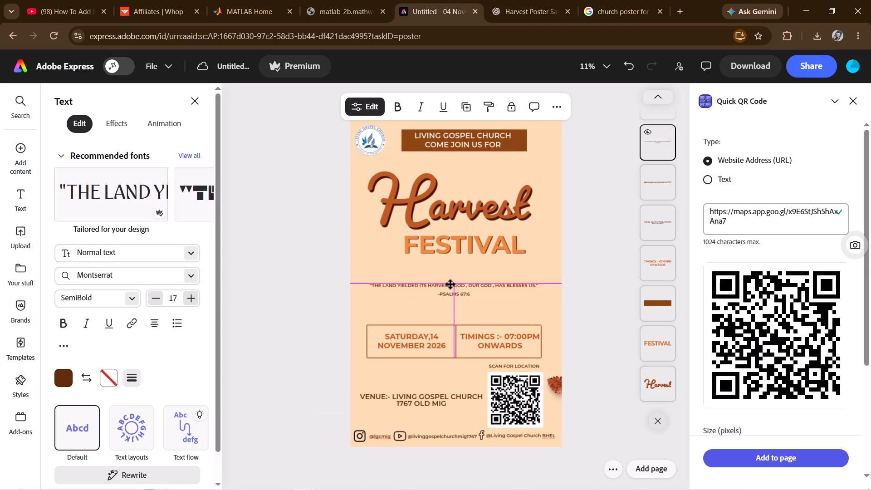
{"action": "left_click_drag", "start_coordinate": [450, 284], "coordinate": [448, 282]}
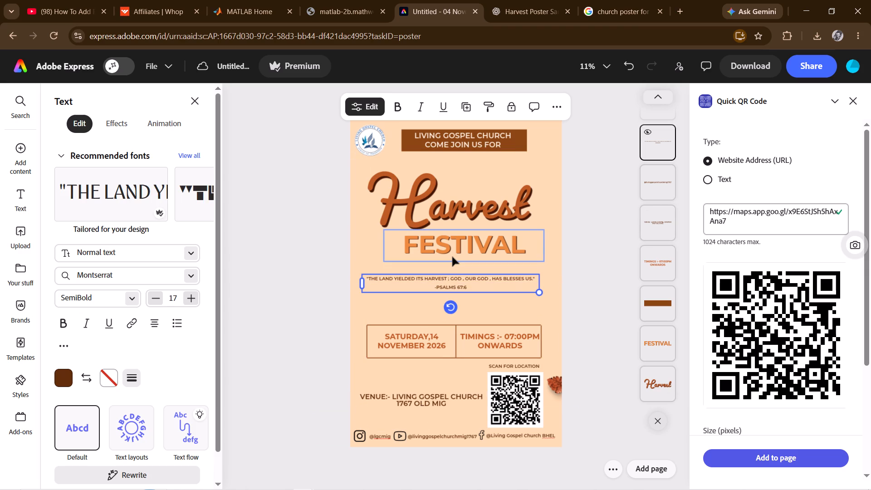
{"action": "left_click_drag", "start_coordinate": [452, 257], "coordinate": [449, 267]}
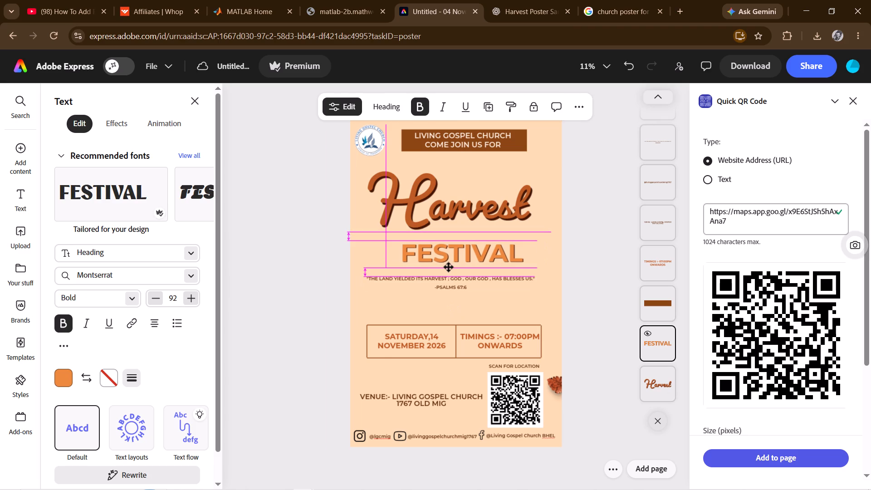
{"action": "left_click_drag", "start_coordinate": [449, 267], "coordinate": [448, 270]}
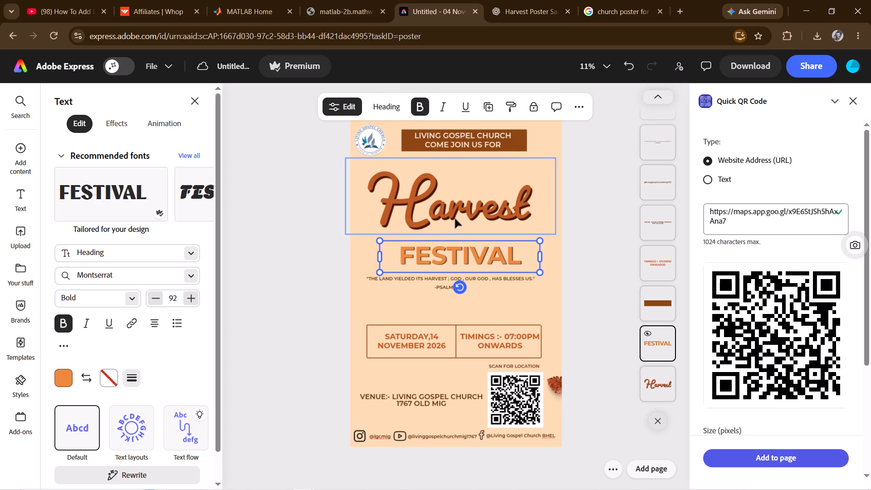
{"action": "left_click_drag", "start_coordinate": [455, 219], "coordinate": [455, 230]}
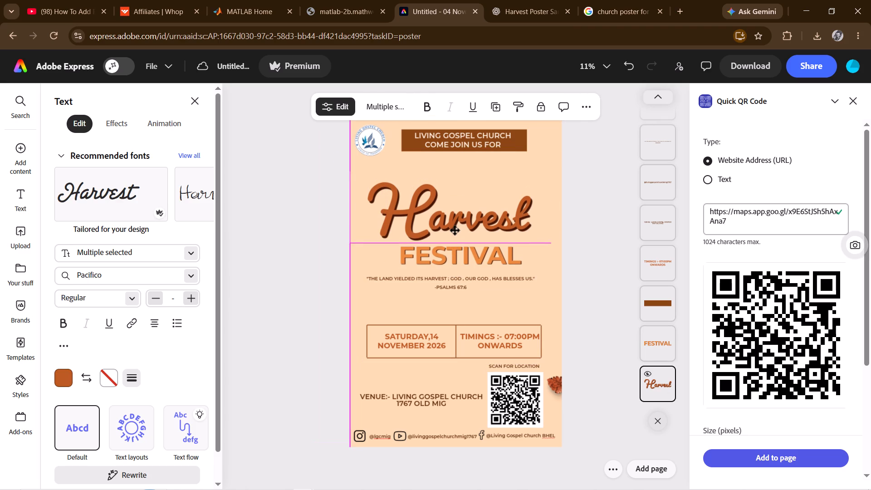
{"action": "left_click_drag", "start_coordinate": [455, 230], "coordinate": [455, 231]}
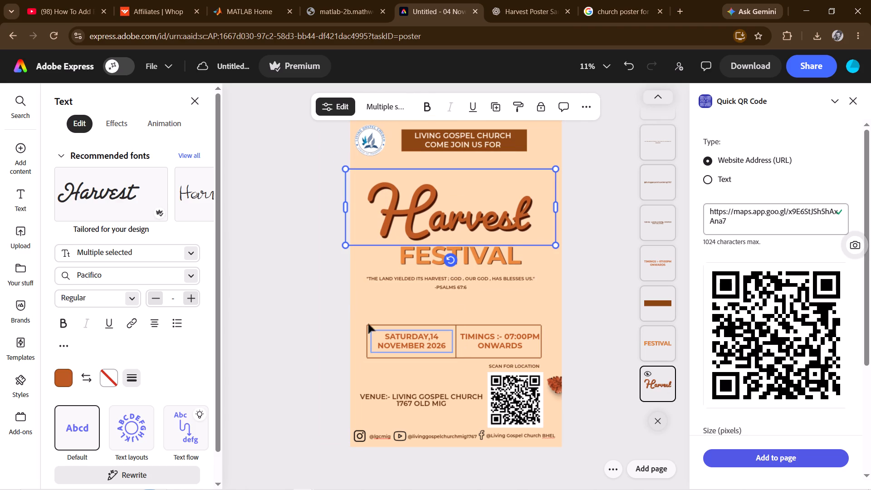
Move the whole date and timings frame, with its lines and text, up closer beneath the Psalms verse.
{"action": "left_click_drag", "start_coordinate": [356, 307], "coordinate": [550, 376]}
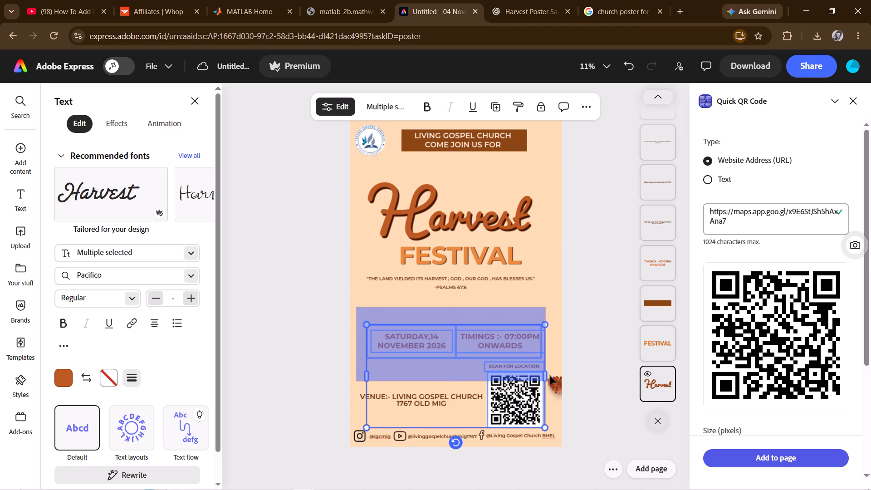
{"action": "left_click_drag", "start_coordinate": [550, 376], "coordinate": [549, 363]}
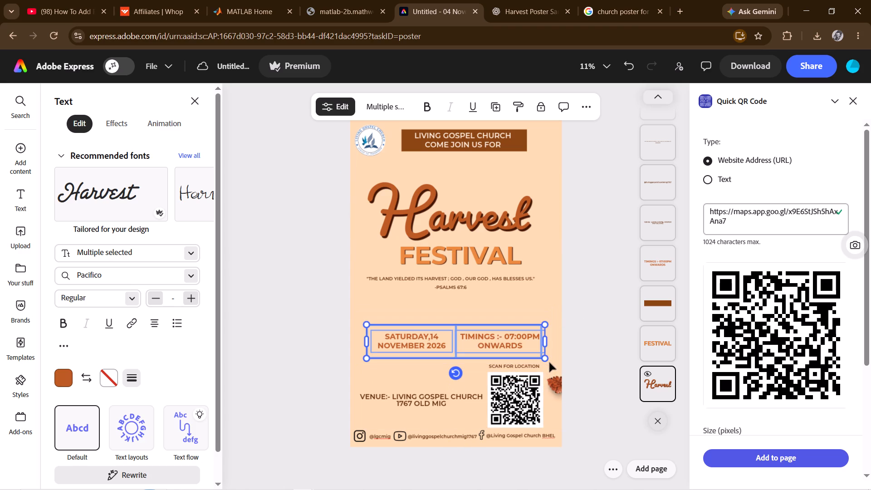
{"action": "left_click_drag", "start_coordinate": [454, 326], "coordinate": [454, 324]}
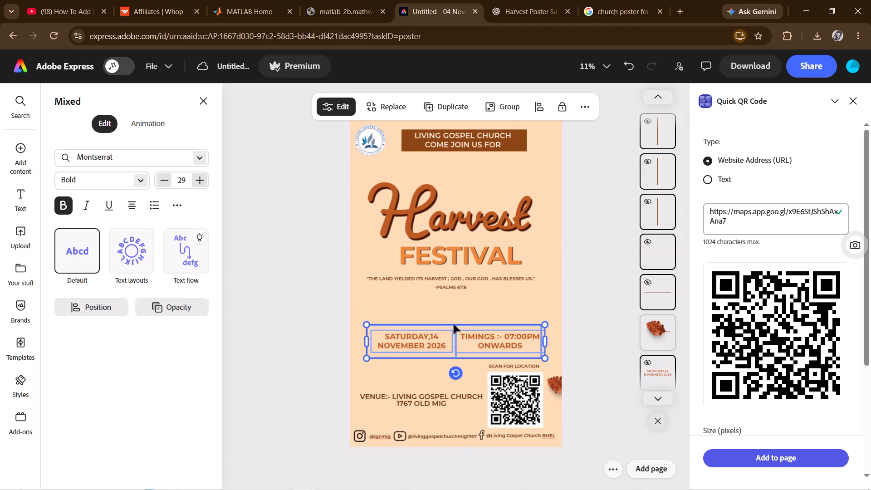
{"action": "left_click_drag", "start_coordinate": [454, 324], "coordinate": [453, 305]}
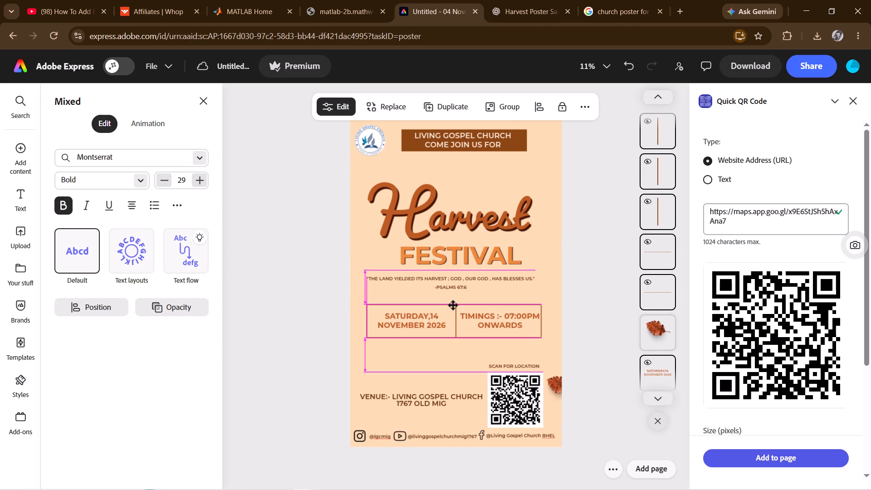
{"action": "left_click_drag", "start_coordinate": [453, 305], "coordinate": [453, 307]}
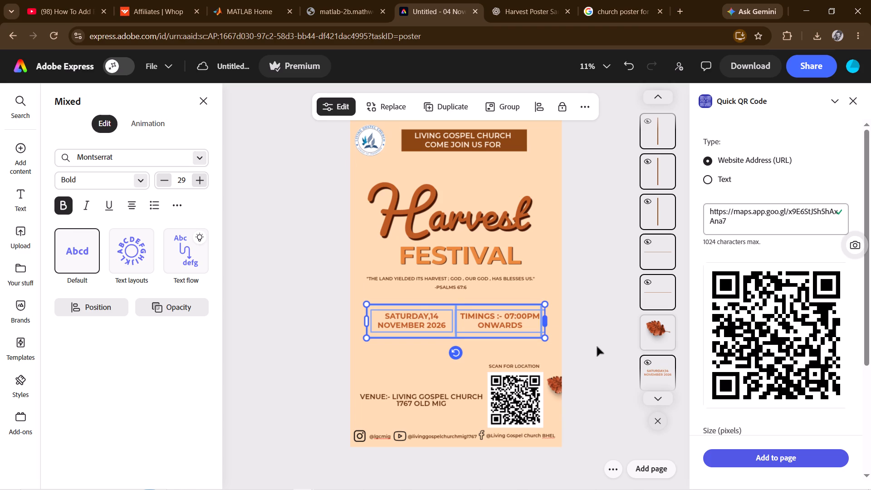
{"action": "left_click", "coordinate": [599, 348]}
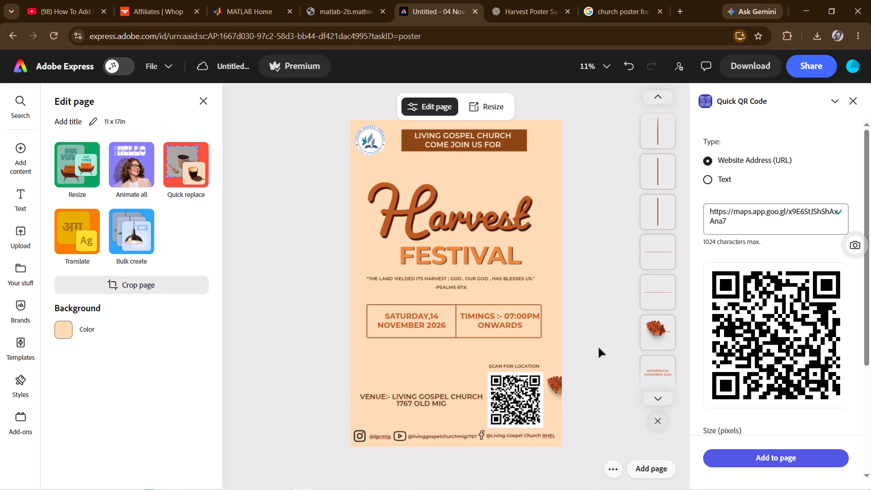
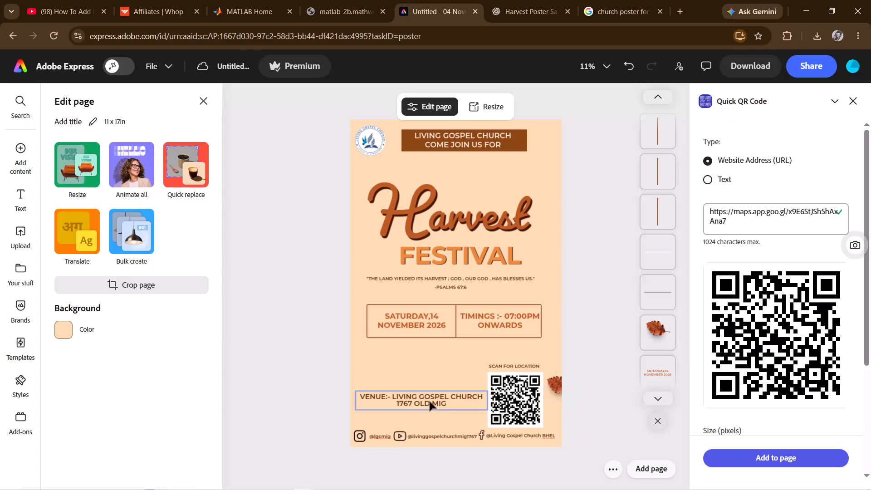
Nudge the venue text slightly higher, keeping it beside the QR code and above the social media handles.
{"action": "left_click_drag", "start_coordinate": [430, 401], "coordinate": [430, 388]}
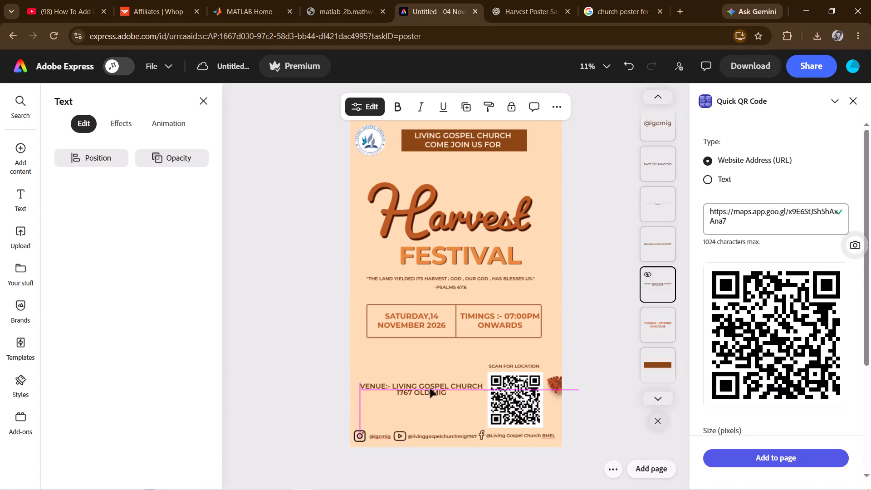
{"action": "left_click_drag", "start_coordinate": [430, 388], "coordinate": [429, 363]}
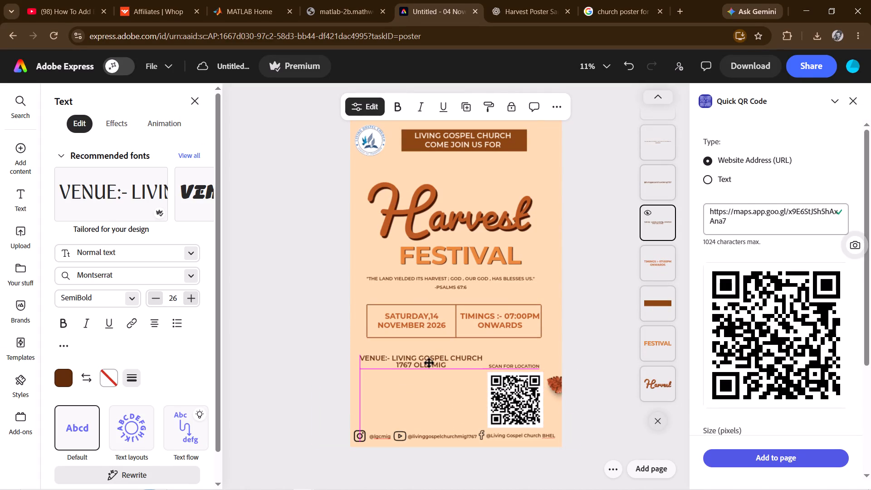
{"action": "left_click_drag", "start_coordinate": [429, 363], "coordinate": [429, 363]}
{"action": "left_click_drag", "start_coordinate": [429, 363], "coordinate": [430, 396]}
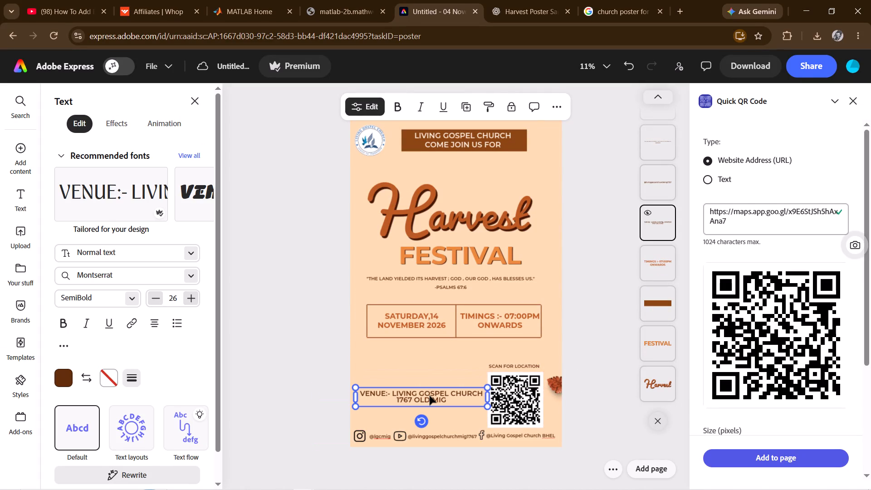
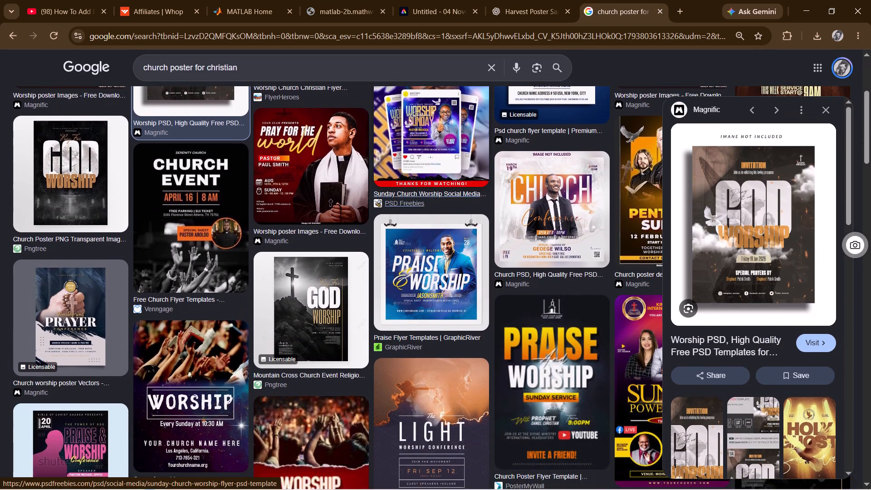
{"action": "scroll", "coordinate": [408, 200], "scroll_direction": "down", "scroll_amount": 2}
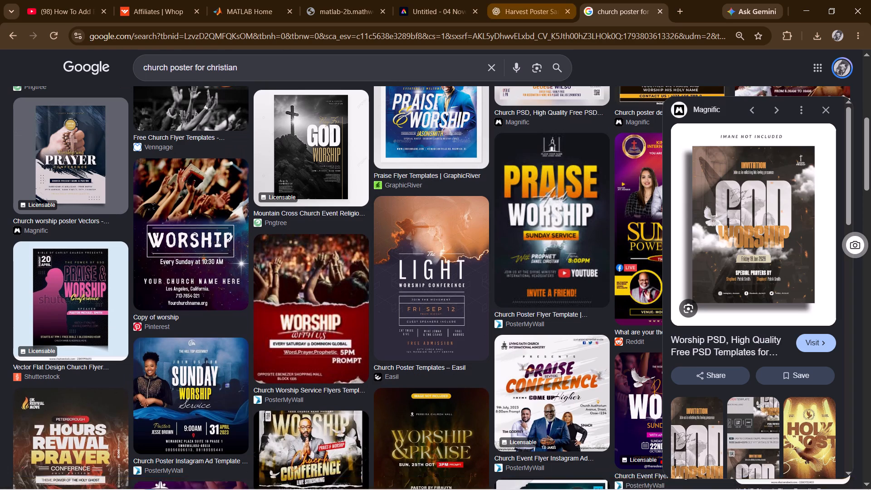
{"action": "left_click", "coordinate": [522, 0]}
{"action": "left_click", "coordinate": [405, 1]}
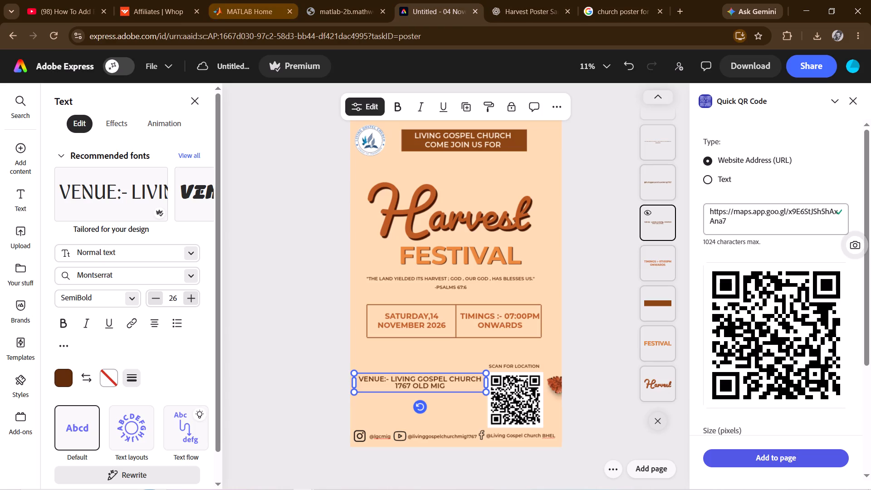
{"action": "left_click", "coordinate": [273, 267]}
{"action": "left_click", "coordinate": [273, 267]}
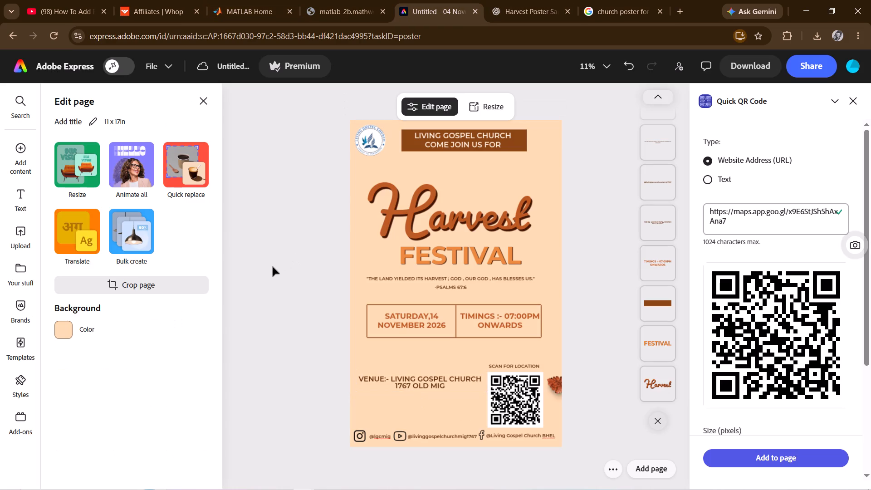
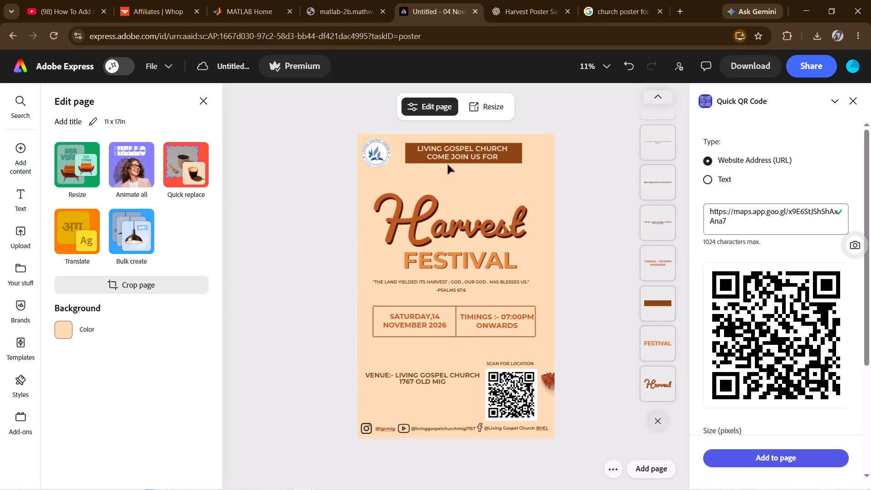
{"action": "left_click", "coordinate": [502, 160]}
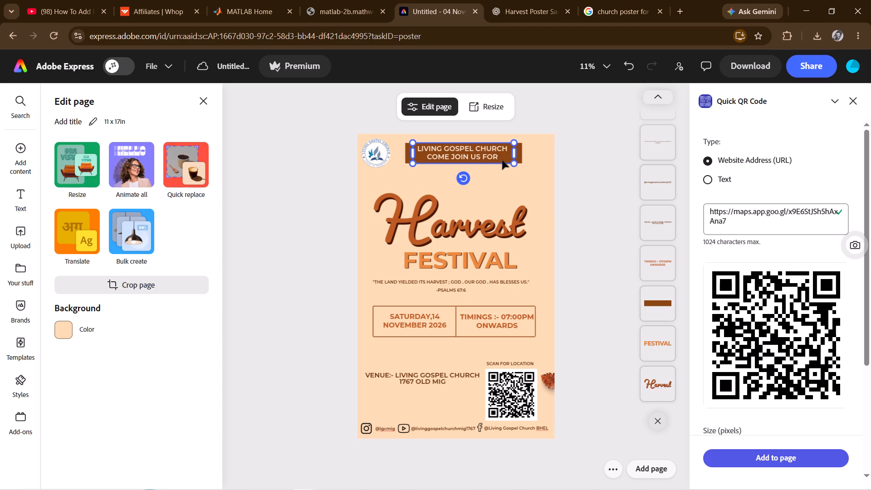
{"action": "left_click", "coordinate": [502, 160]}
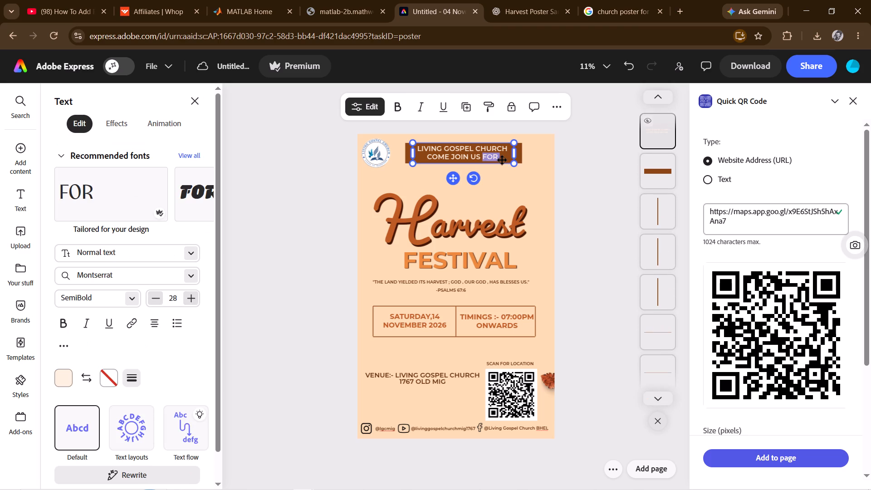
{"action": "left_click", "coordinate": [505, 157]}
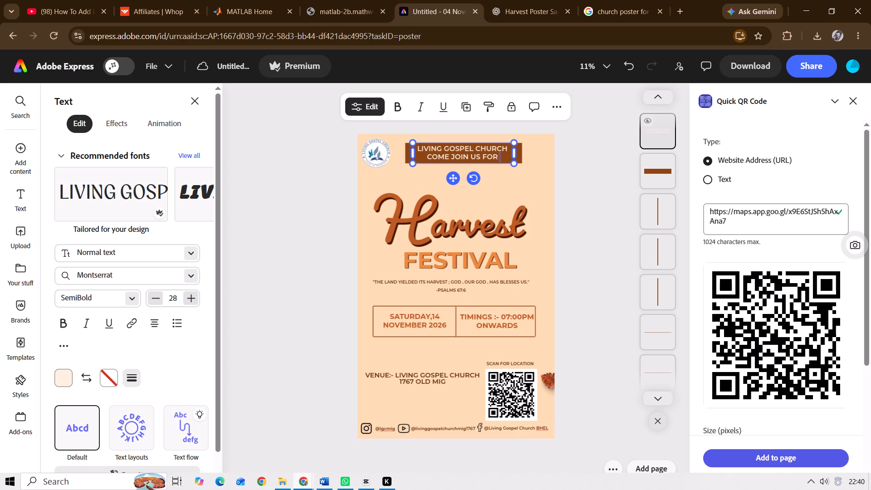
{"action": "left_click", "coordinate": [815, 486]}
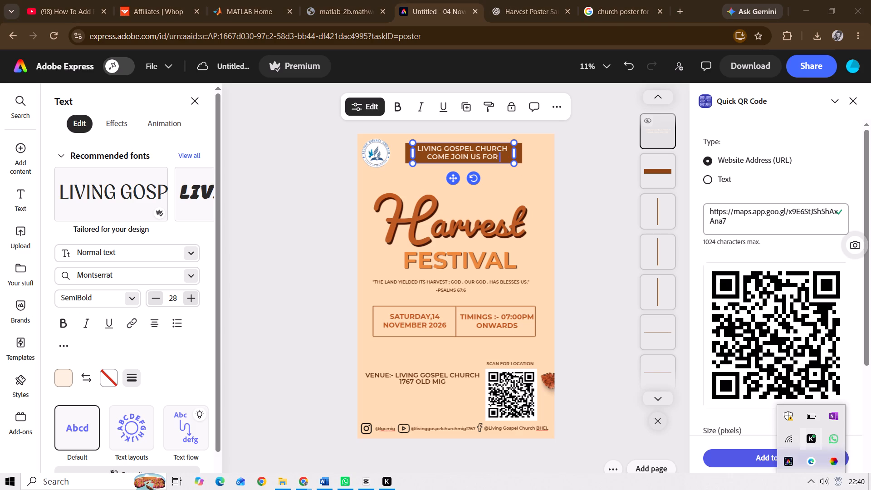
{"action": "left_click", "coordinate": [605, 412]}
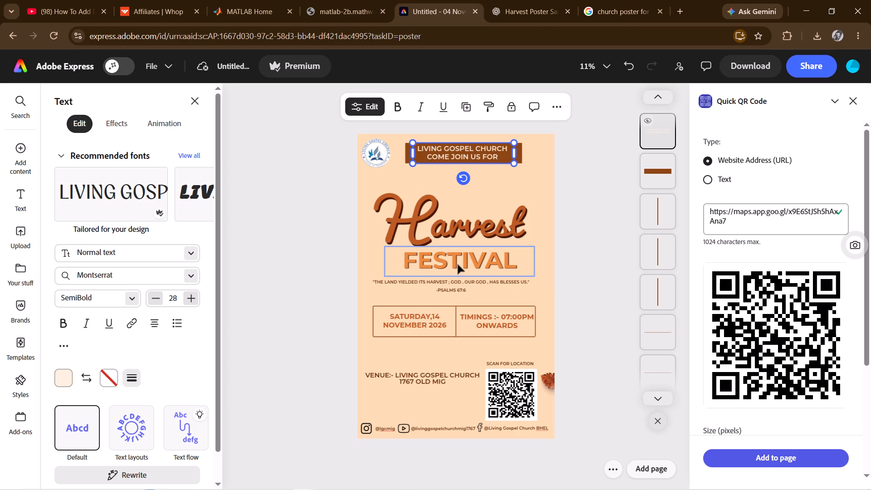
Change the font of the Harvest title from the script face to Abolition.
{"action": "left_click", "coordinate": [476, 225]}
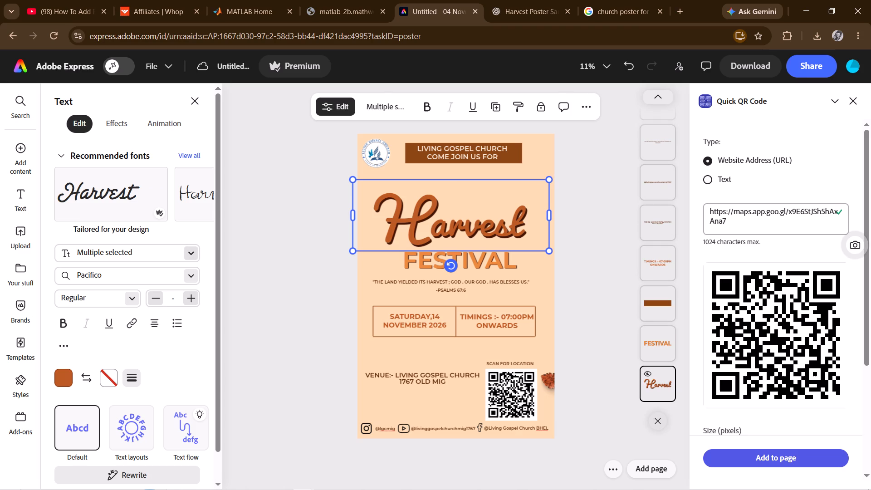
{"action": "left_click", "coordinate": [191, 251]}
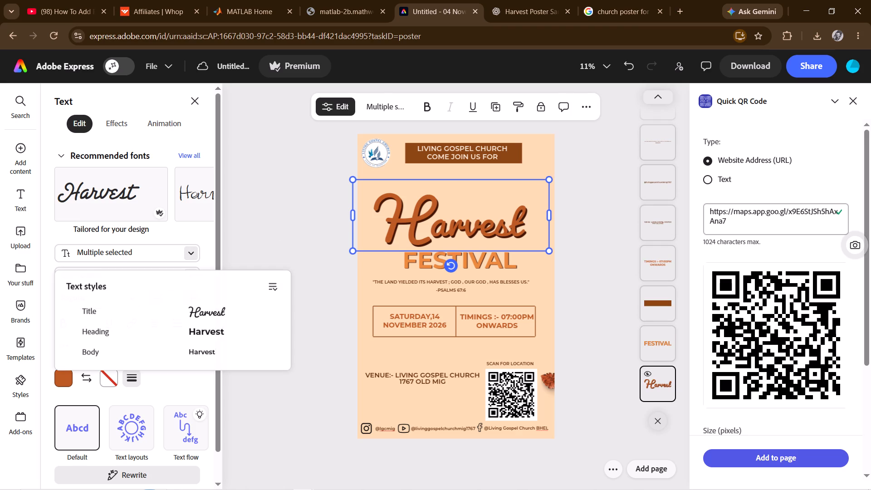
{"action": "scroll", "coordinate": [191, 332], "scroll_direction": "down", "scroll_amount": 3}
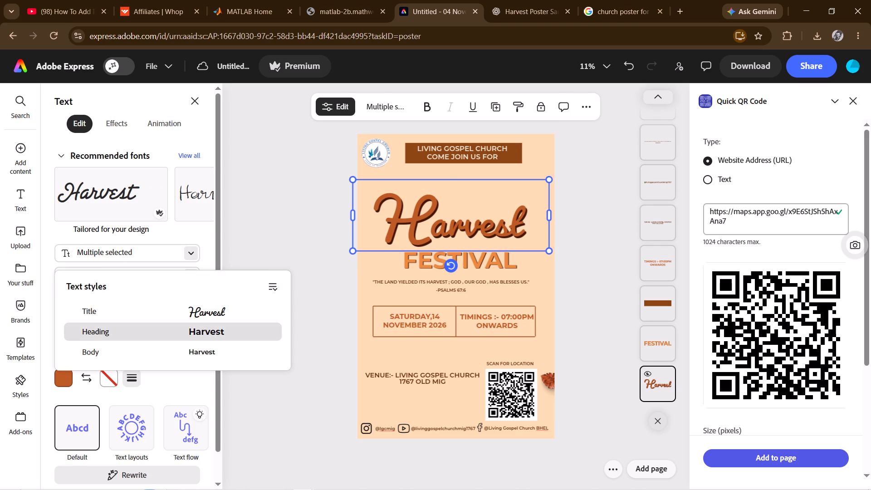
{"action": "left_click", "coordinate": [269, 243]}
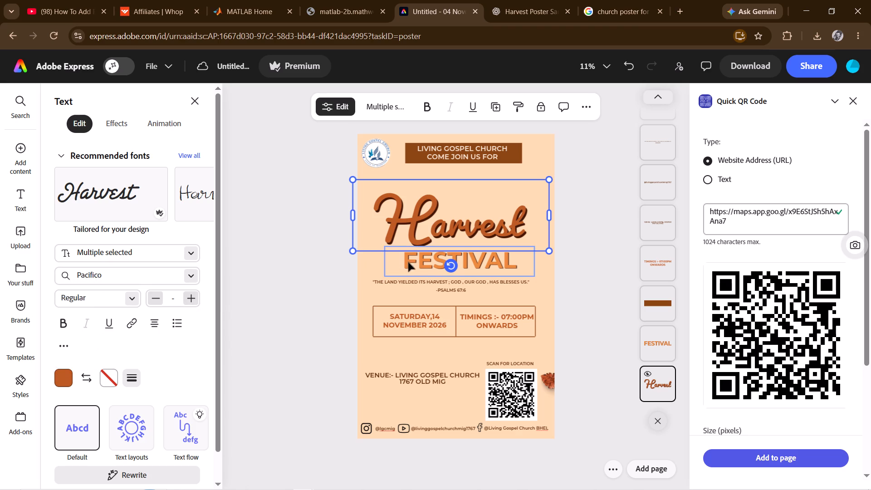
{"action": "left_click", "coordinate": [188, 280]}
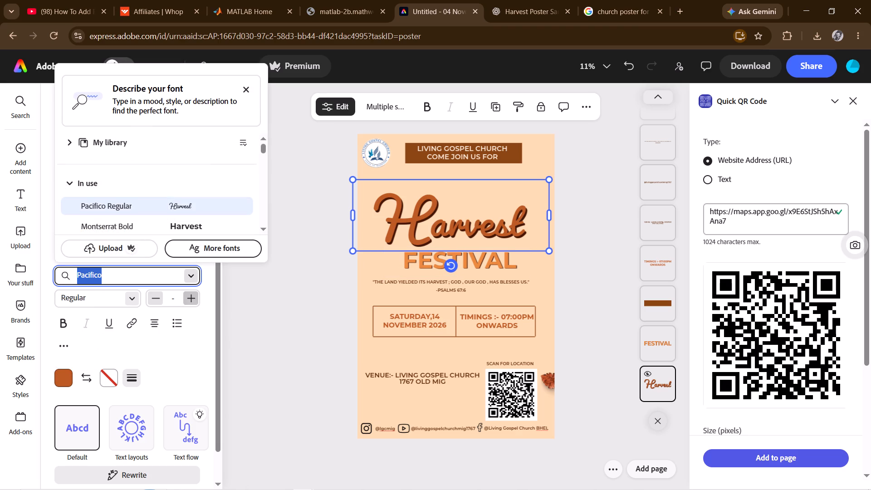
{"action": "scroll", "coordinate": [178, 227], "scroll_direction": "down", "scroll_amount": 2}
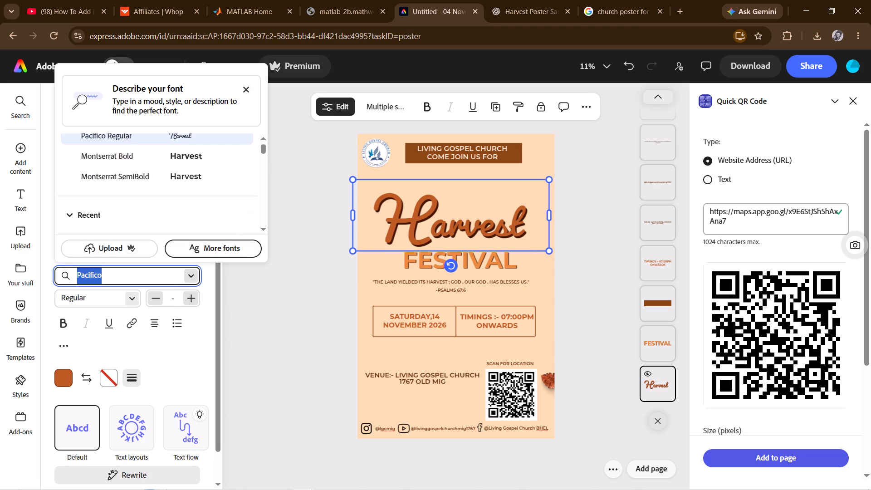
{"action": "scroll", "coordinate": [178, 227], "scroll_direction": "down", "scroll_amount": 3}
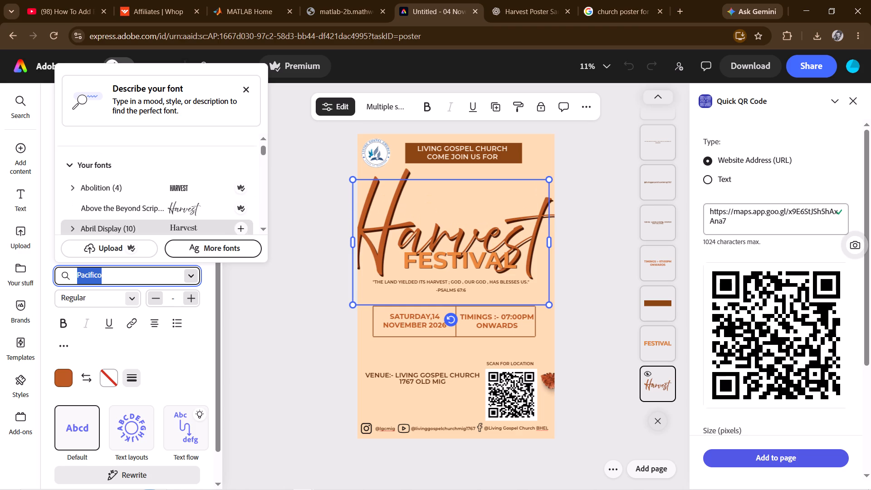
{"action": "scroll", "coordinate": [178, 227], "scroll_direction": "down", "scroll_amount": 1}
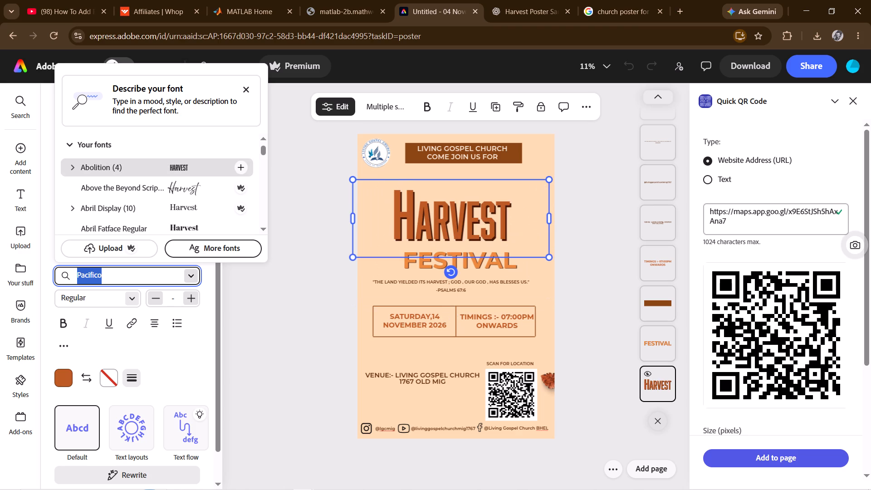
{"action": "left_click", "coordinate": [185, 163]}
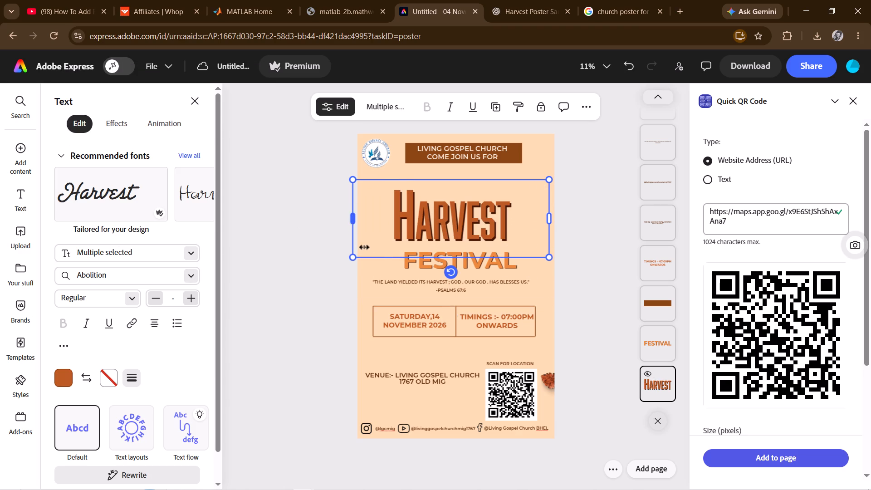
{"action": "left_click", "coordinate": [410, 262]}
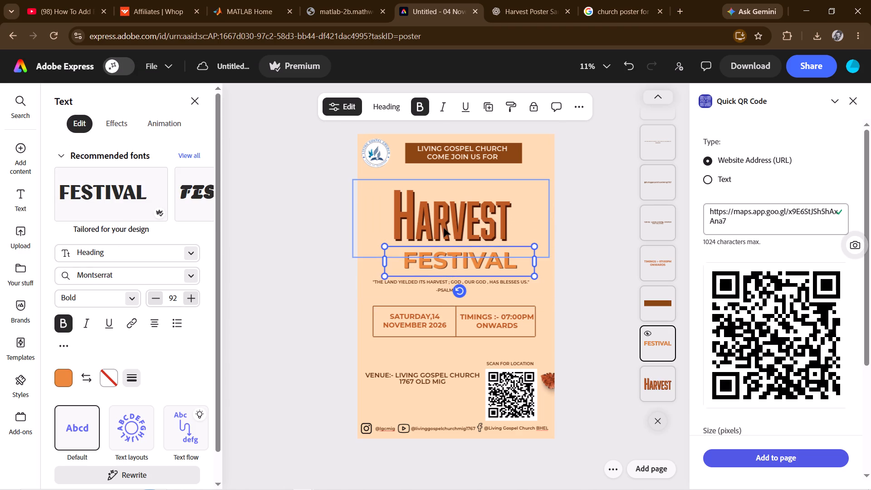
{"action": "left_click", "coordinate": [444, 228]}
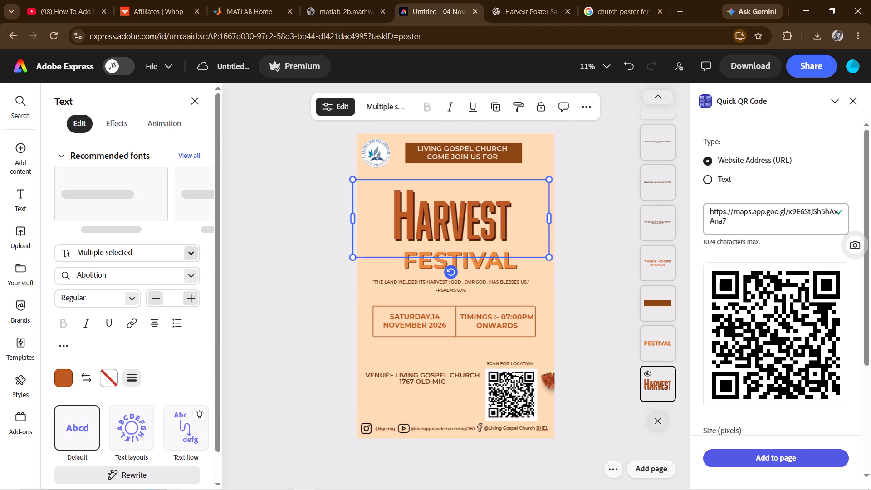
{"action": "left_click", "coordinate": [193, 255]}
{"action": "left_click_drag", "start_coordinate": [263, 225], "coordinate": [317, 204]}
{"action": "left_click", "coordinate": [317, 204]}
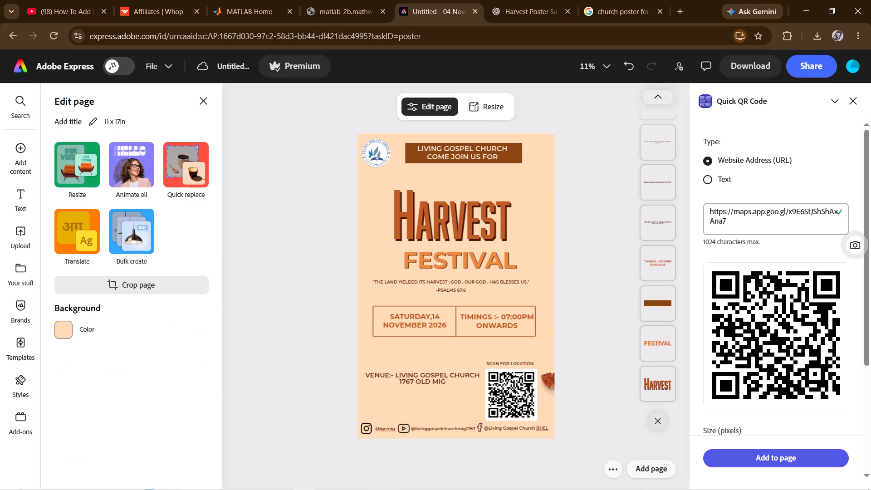
Copy the font name Abolition from the HARVEST title and apply that font to the FESTIVAL heading.
{"action": "left_click", "coordinate": [517, 206]}
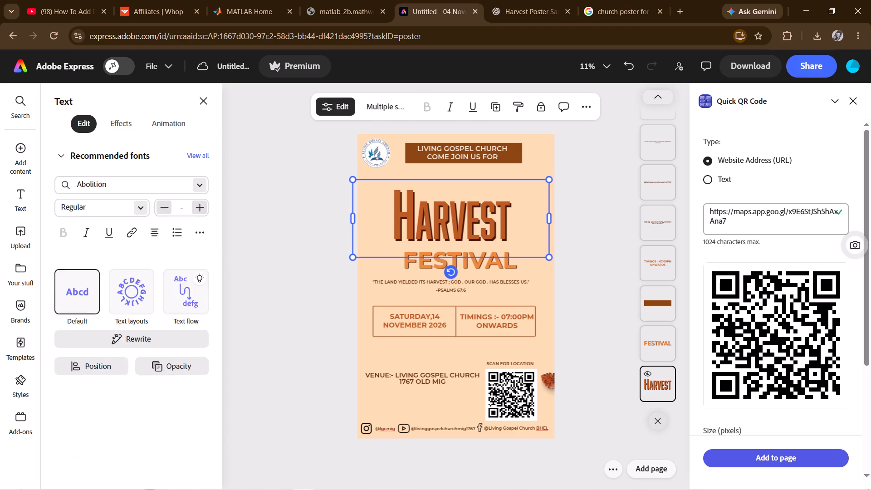
{"action": "left_click", "coordinate": [119, 278]}
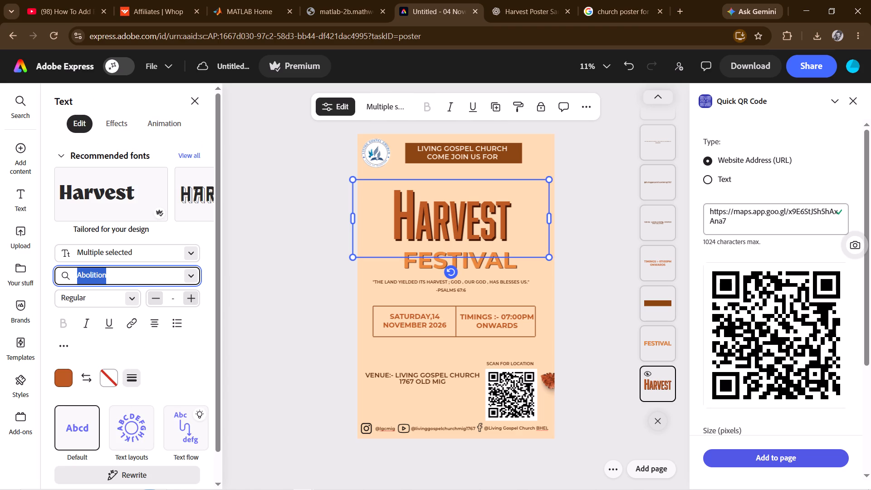
{"action": "key", "text": "ctrl+a"}
{"action": "key", "text": "ctrl+c"}
{"action": "left_click", "coordinate": [414, 263]}
{"action": "left_click", "coordinate": [145, 279]}
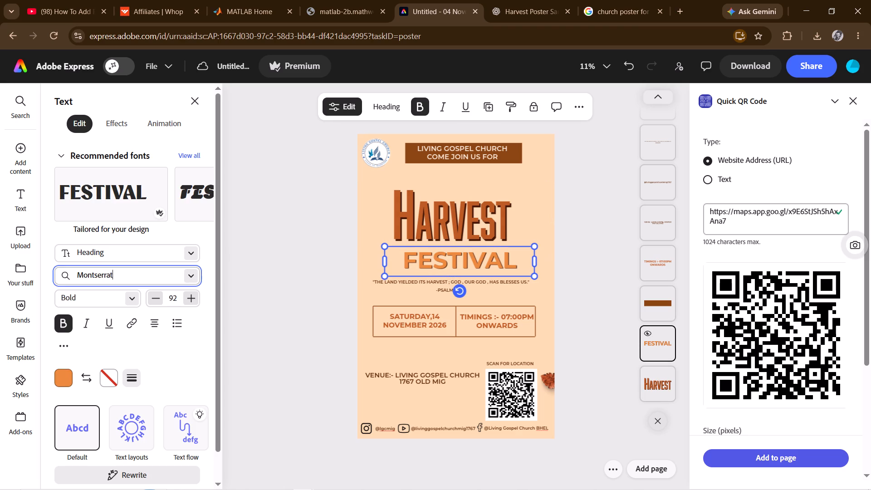
{"action": "key", "text": "ctrl+v"}
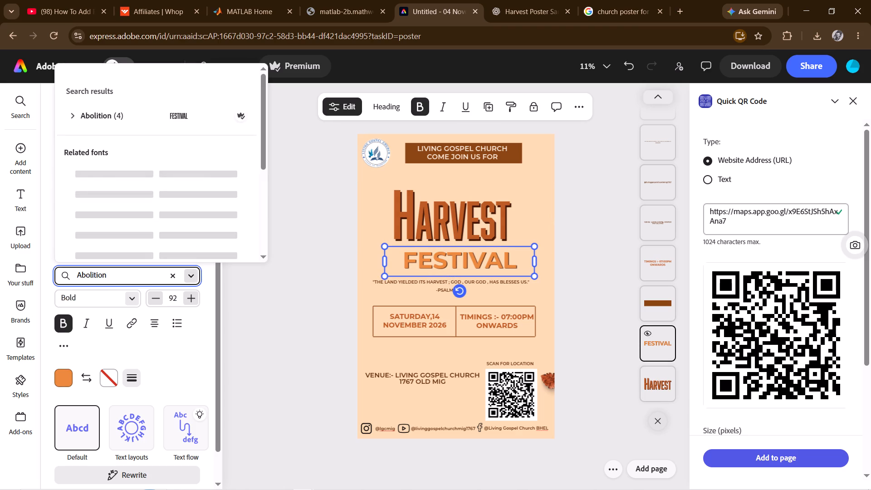
{"action": "left_click", "coordinate": [309, 335]}
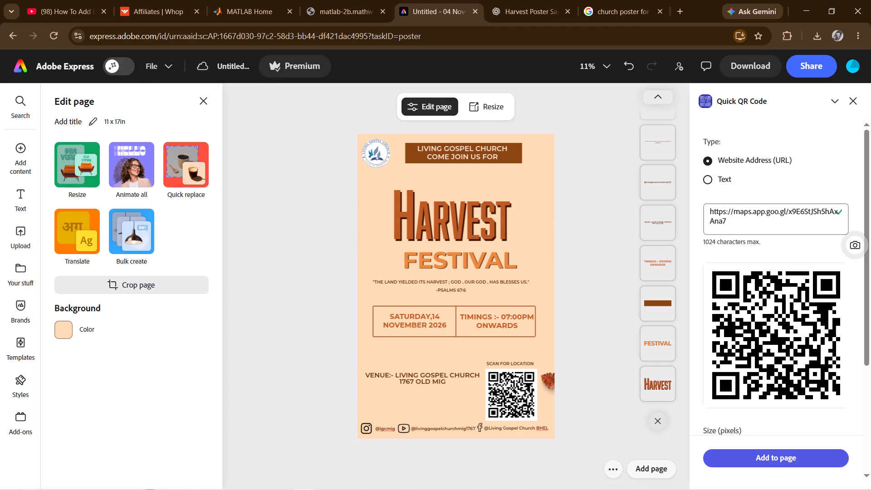
{"action": "left_click", "coordinate": [464, 265]}
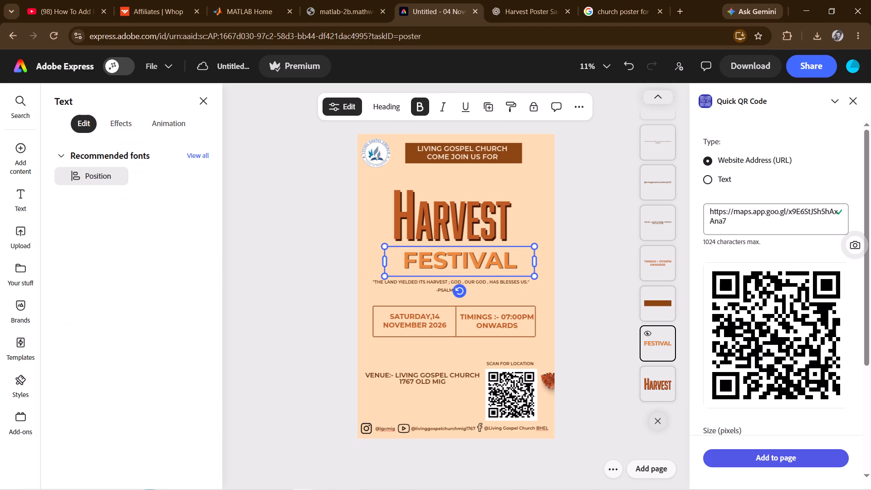
{"action": "left_click", "coordinate": [129, 278]}
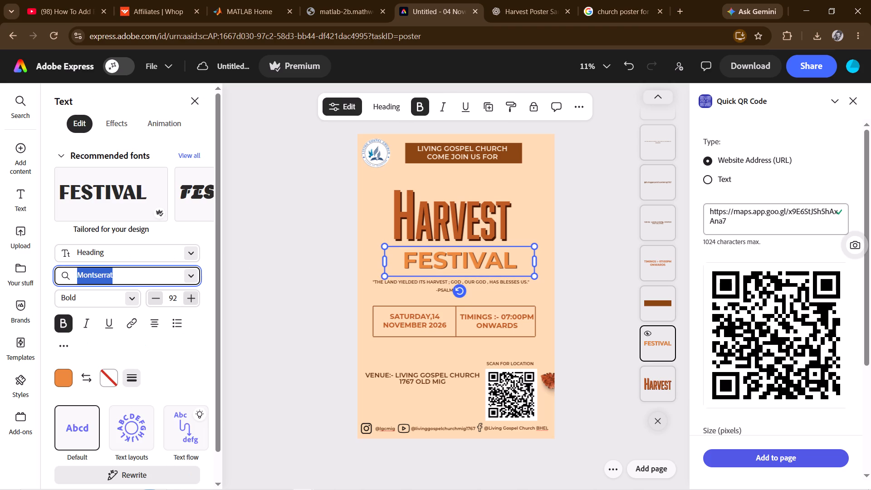
{"action": "key", "text": "ctrl+v"}
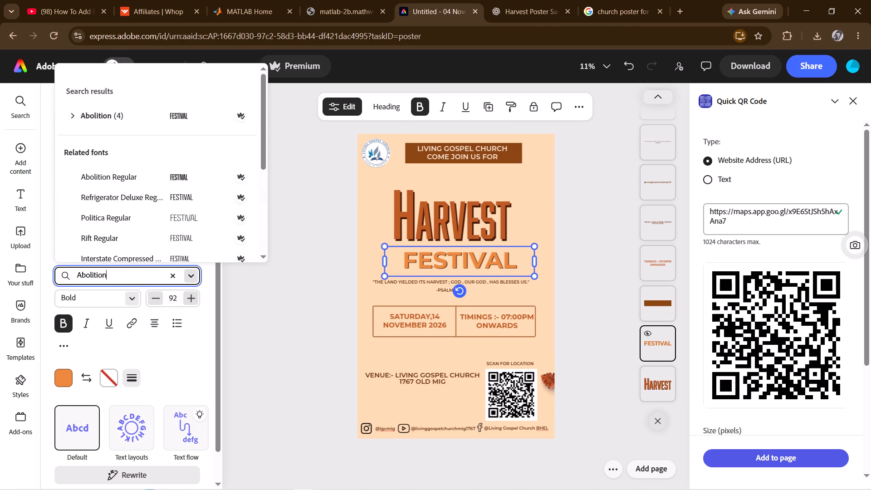
{"action": "left_click", "coordinate": [173, 115]}
{"action": "left_click", "coordinate": [286, 338]}
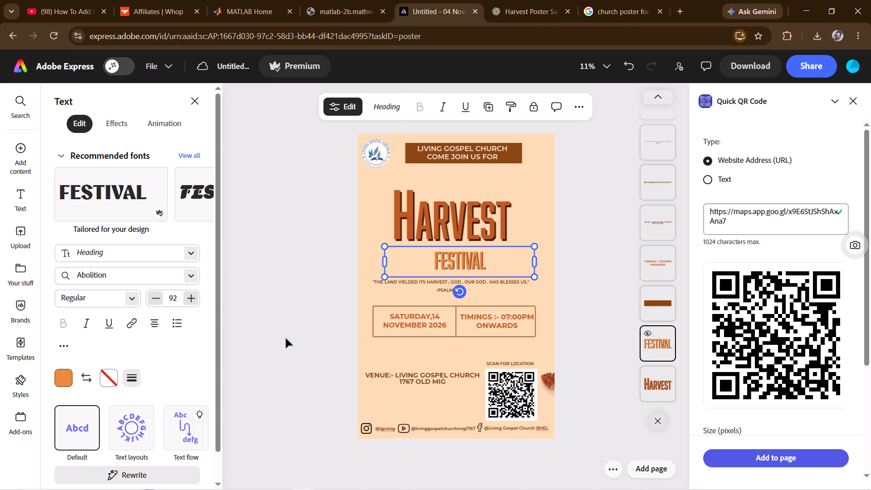
Scale the HARVEST title down slightly and narrow its text box by pulling in the left edge.
{"action": "left_click", "coordinate": [446, 229]}
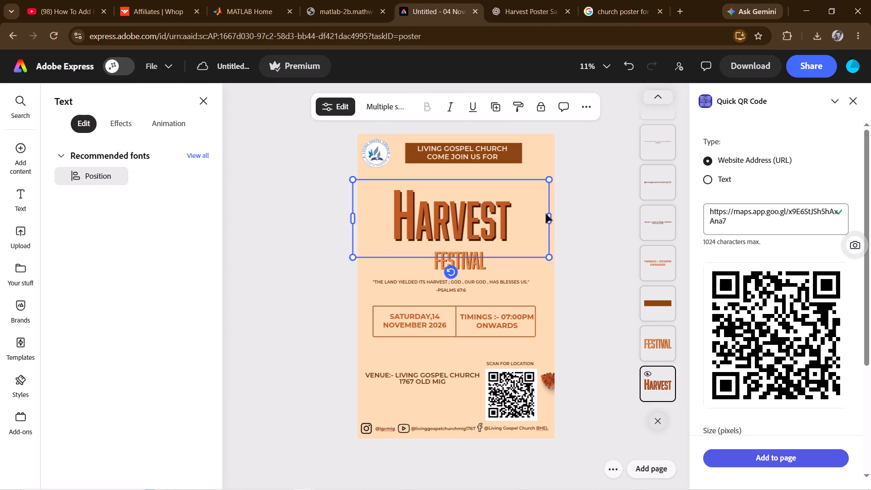
{"action": "left_click_drag", "start_coordinate": [547, 258], "coordinate": [542, 255]}
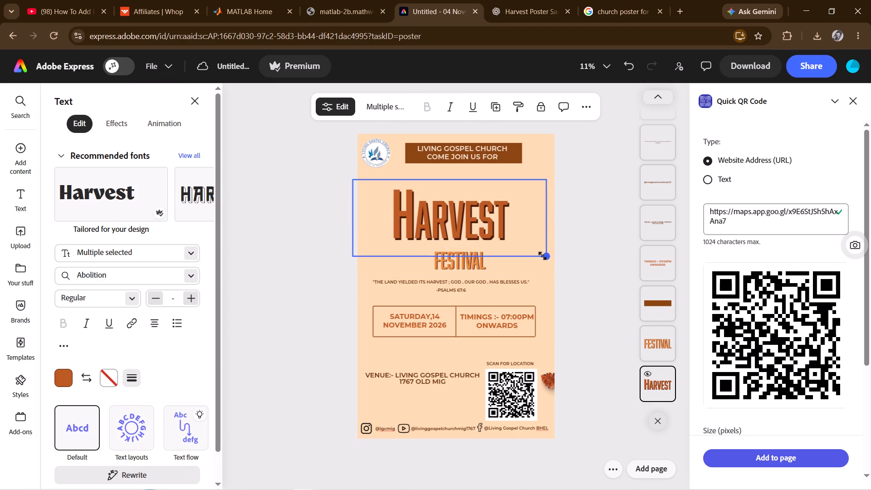
{"action": "left_click_drag", "start_coordinate": [542, 255], "coordinate": [541, 255]}
{"action": "left_click_drag", "start_coordinate": [441, 232], "coordinate": [451, 234]}
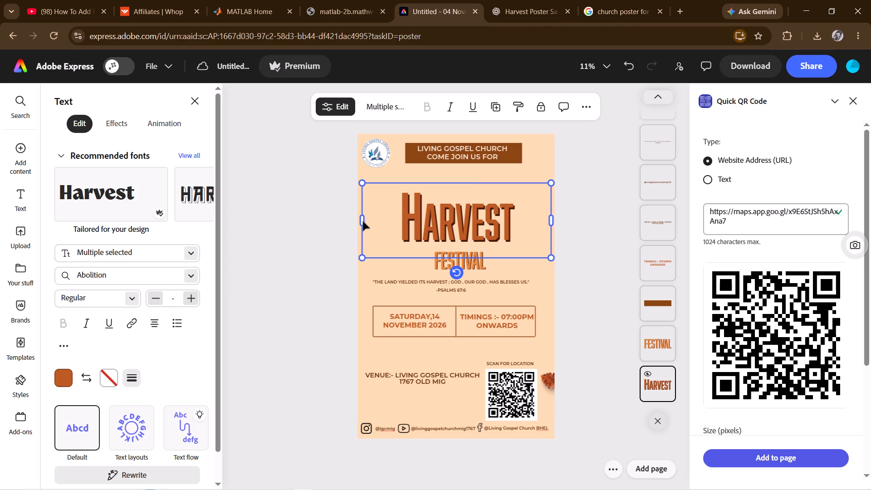
{"action": "left_click_drag", "start_coordinate": [362, 221], "coordinate": [401, 224]}
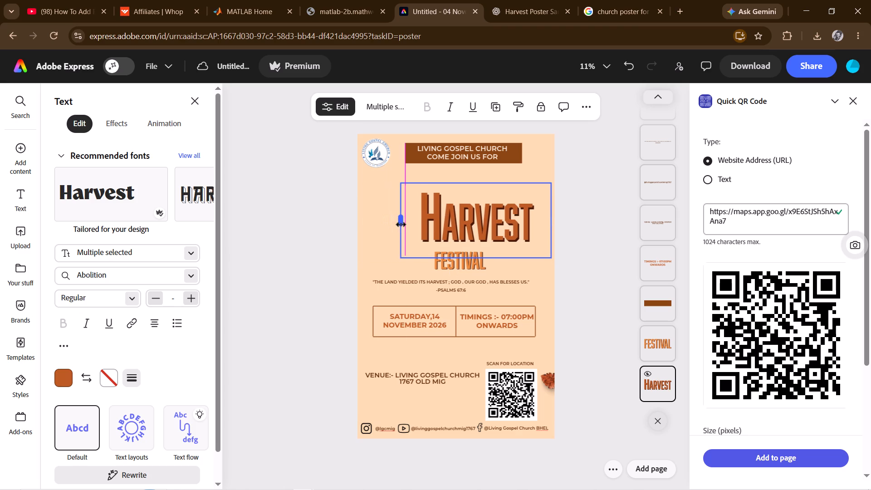
{"action": "left_click_drag", "start_coordinate": [401, 224], "coordinate": [387, 224]}
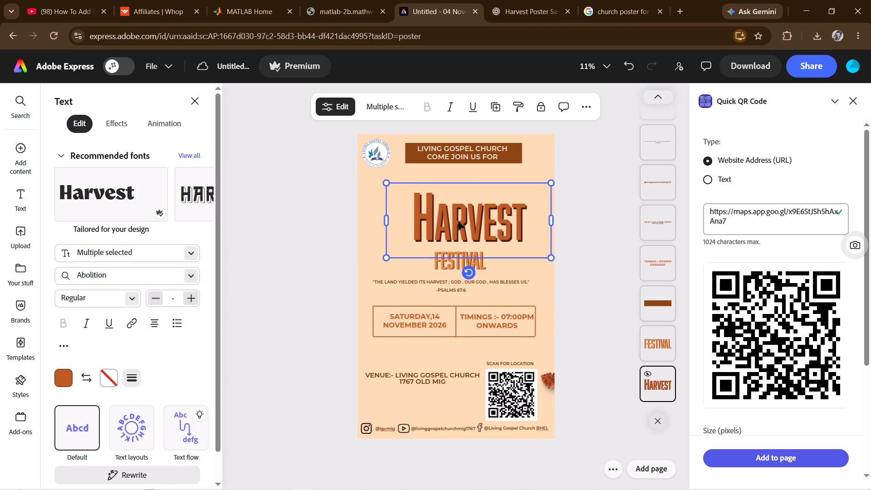
Move the HARVEST title up and slightly to the left, centring it above FESTIVAL with a gap between the two words.
{"action": "left_click_drag", "start_coordinate": [470, 227], "coordinate": [465, 228]}
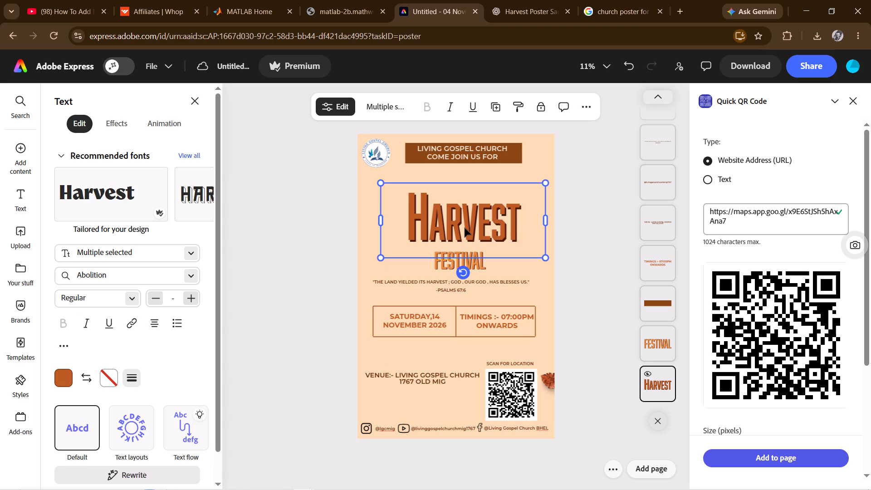
{"action": "left_click_drag", "start_coordinate": [465, 228], "coordinate": [462, 230]}
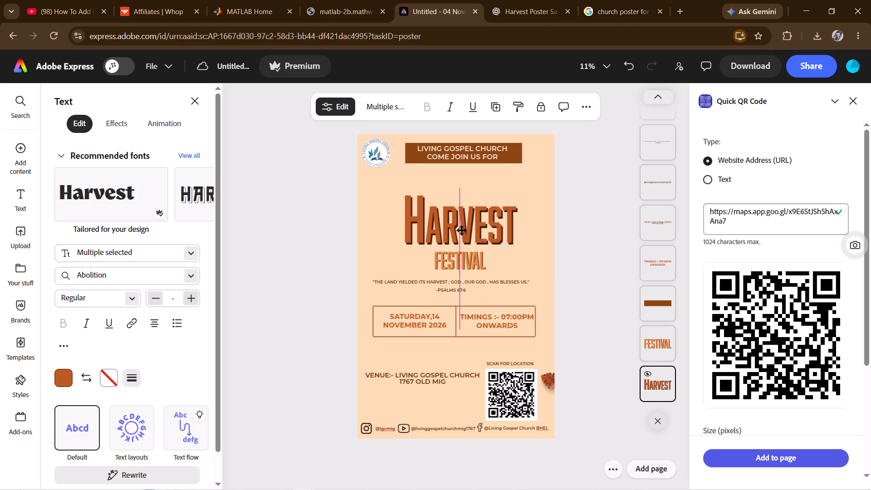
{"action": "left_click_drag", "start_coordinate": [462, 230], "coordinate": [457, 215]}
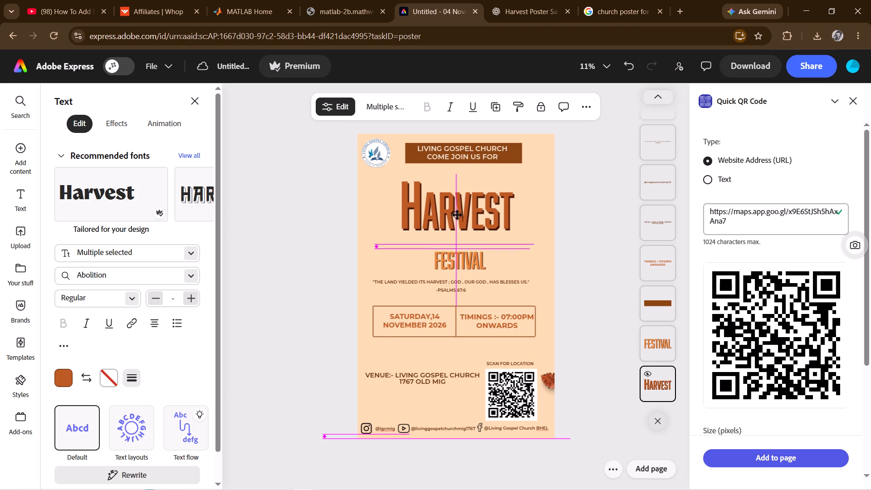
Enlarge the FESTIVAL heading until its lettering is about as wide as HARVEST and sits centred directly beneath it, then deselect it.
{"action": "left_click", "coordinate": [471, 262]}
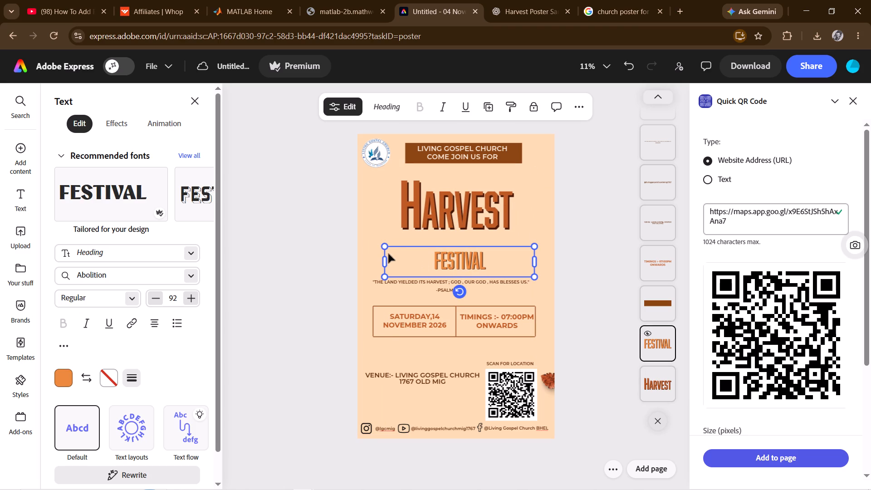
{"action": "left_click_drag", "start_coordinate": [383, 247], "coordinate": [344, 206]}
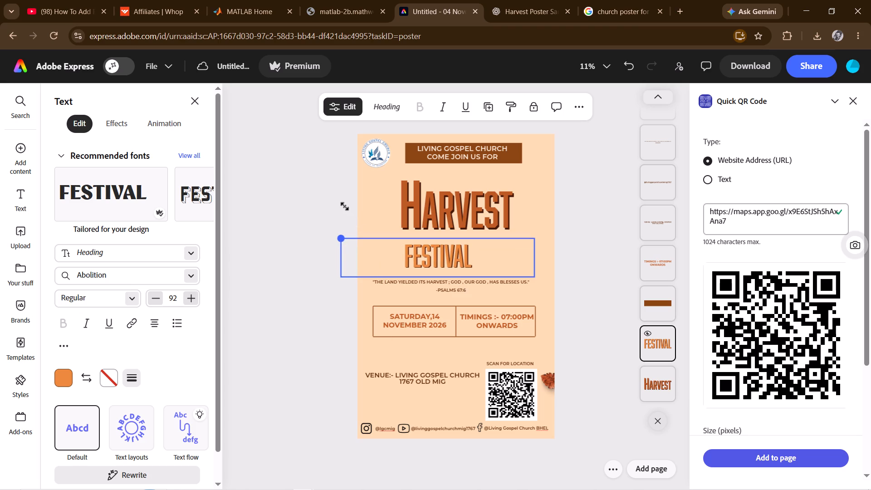
{"action": "left_click_drag", "start_coordinate": [344, 206], "coordinate": [344, 206]}
{"action": "left_click_drag", "start_coordinate": [535, 239], "coordinate": [571, 230]}
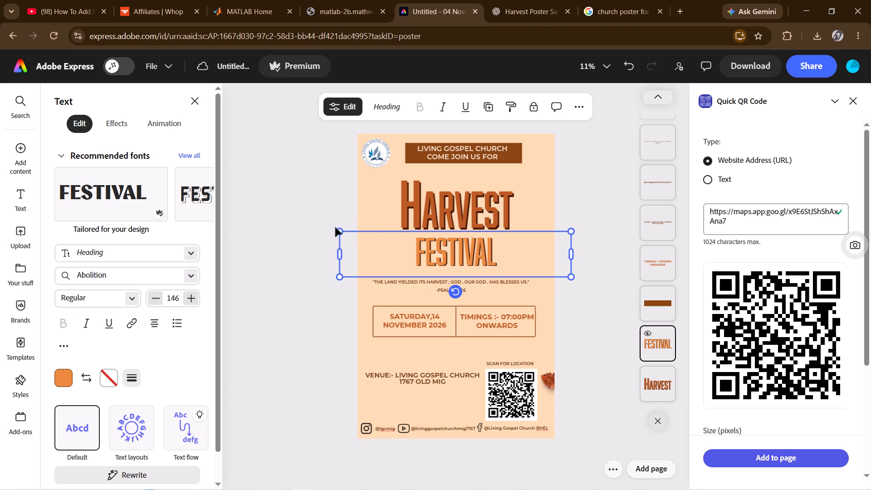
{"action": "left_click_drag", "start_coordinate": [341, 234], "coordinate": [328, 227]}
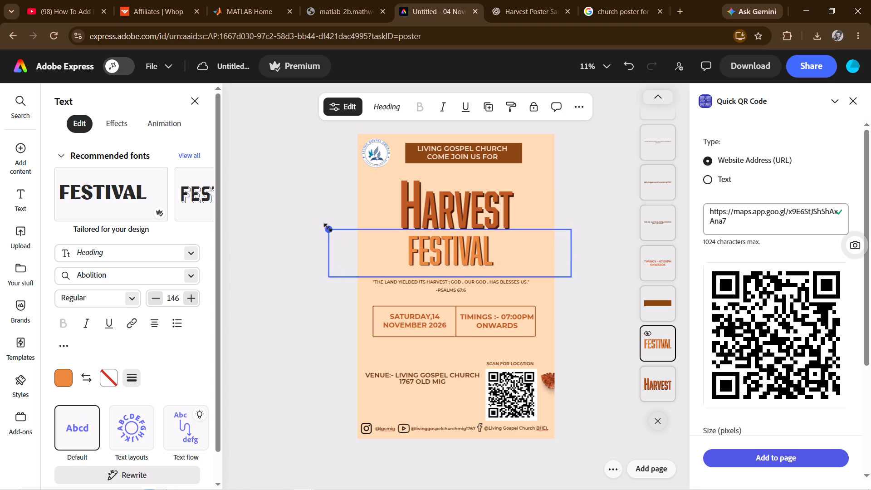
{"action": "left_click_drag", "start_coordinate": [328, 227], "coordinate": [321, 224]}
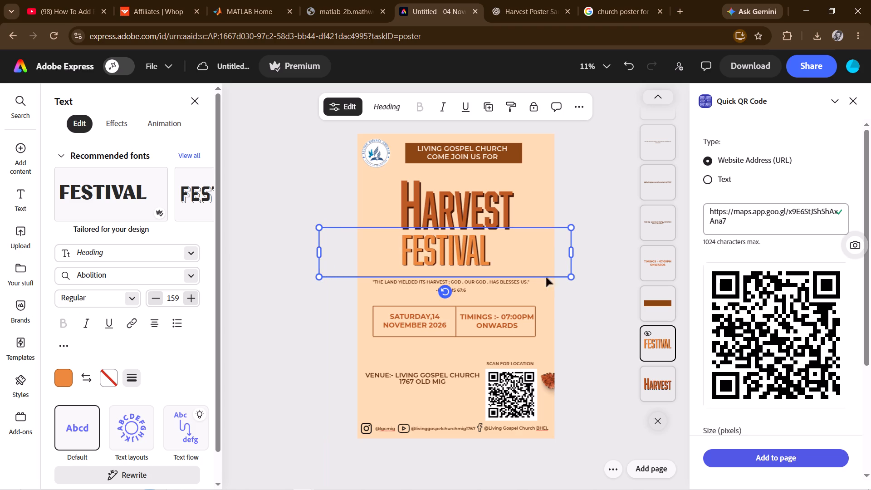
{"action": "left_click_drag", "start_coordinate": [573, 276], "coordinate": [596, 279]}
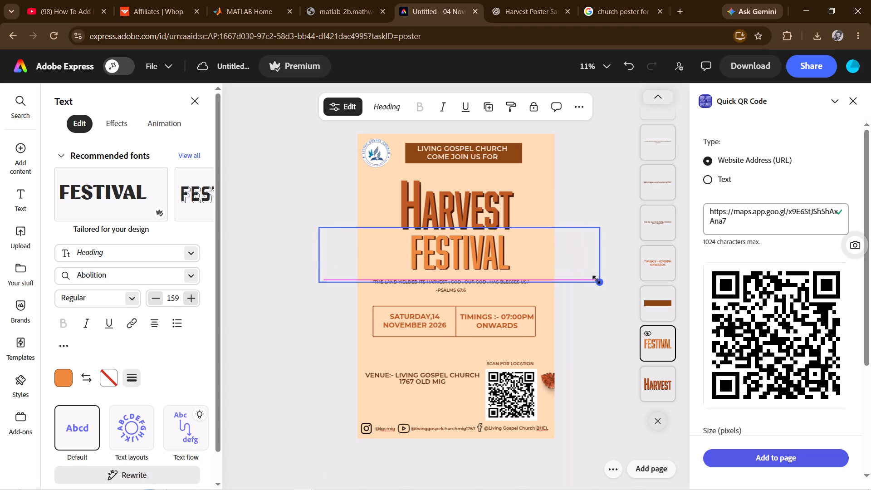
{"action": "left_click_drag", "start_coordinate": [596, 279], "coordinate": [608, 287]}
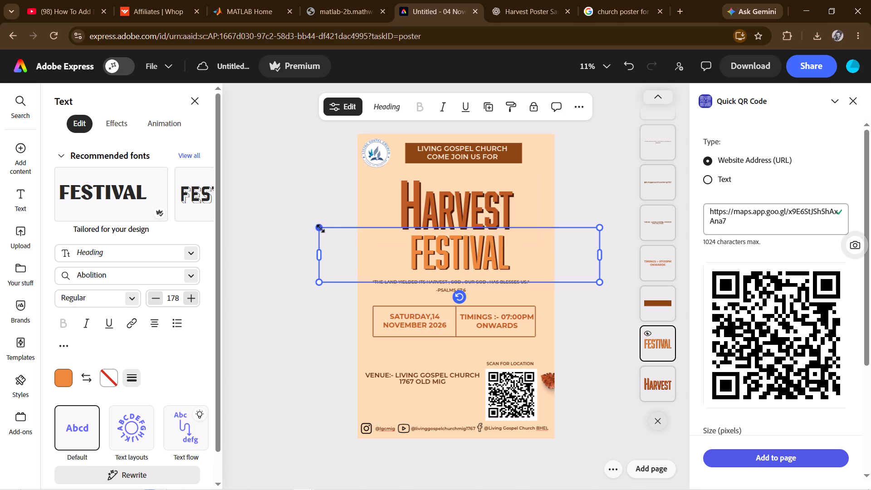
{"action": "left_click_drag", "start_coordinate": [323, 228], "coordinate": [310, 223]}
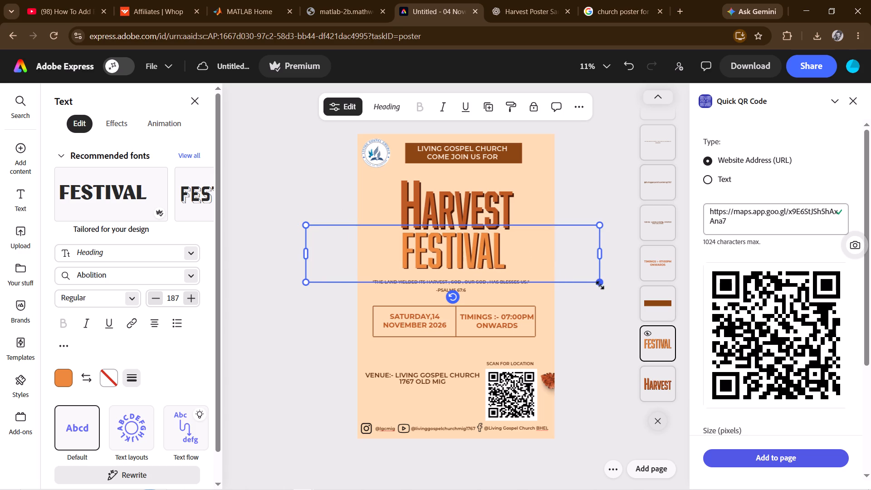
{"action": "left_click_drag", "start_coordinate": [600, 285], "coordinate": [621, 296]}
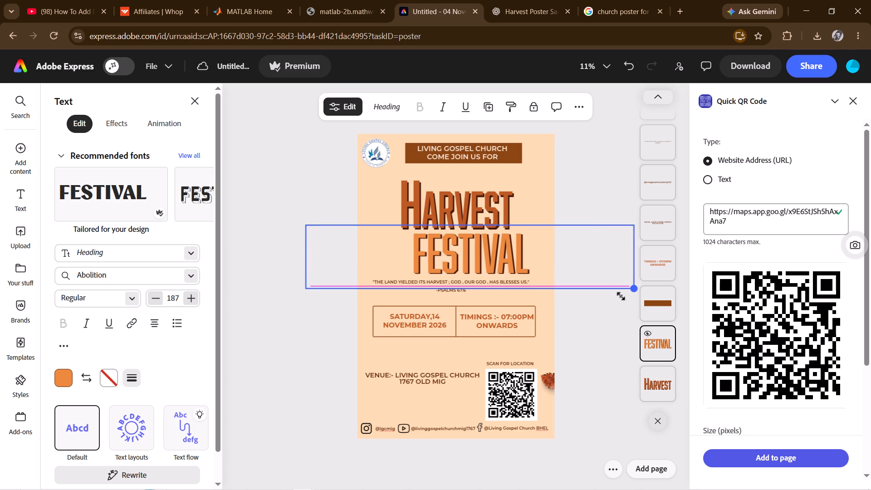
{"action": "left_click_drag", "start_coordinate": [621, 296], "coordinate": [615, 293]}
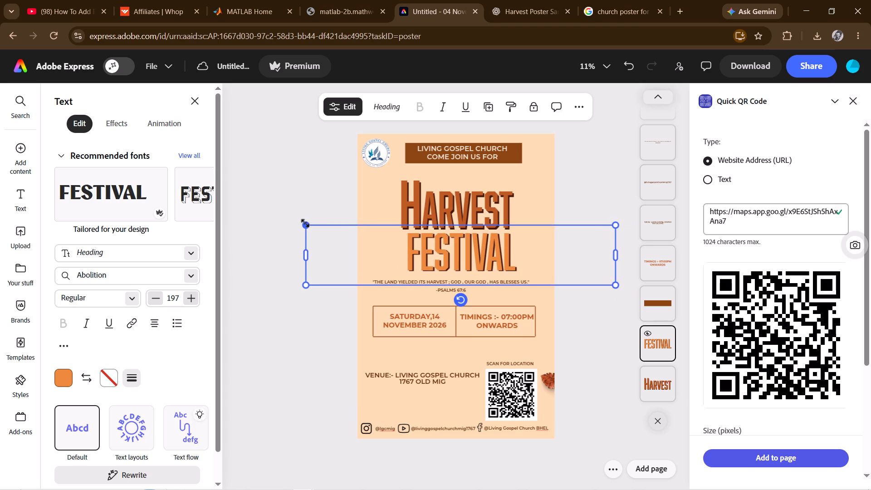
{"action": "left_click_drag", "start_coordinate": [305, 222], "coordinate": [299, 222]}
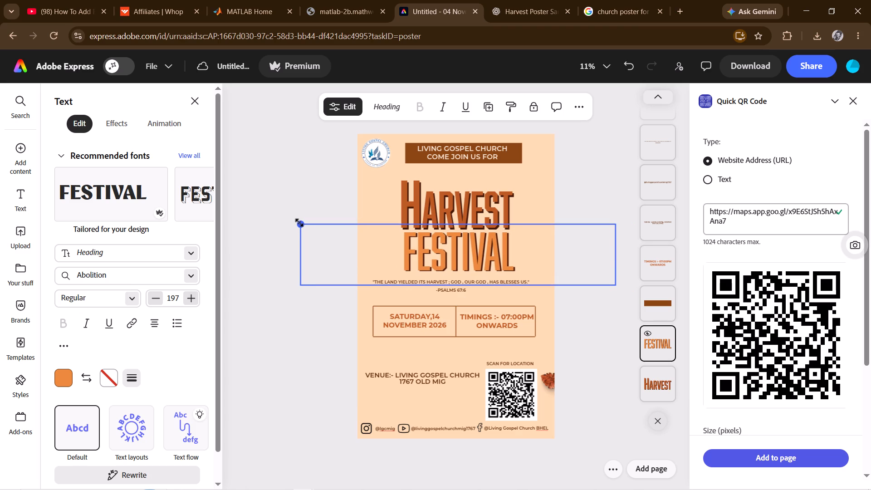
{"action": "left_click_drag", "start_coordinate": [299, 222], "coordinate": [300, 223]}
{"action": "left_click", "coordinate": [256, 217]}
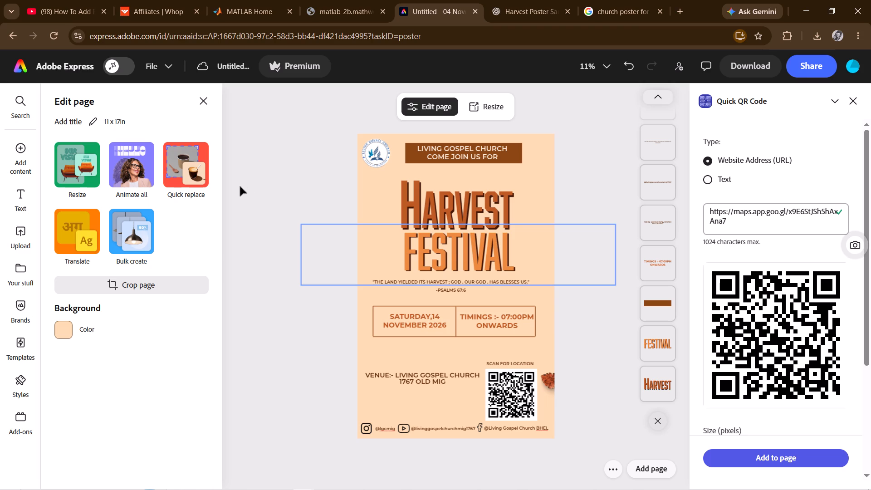
Copy the line COME JOIN US FOR from the top banner text and delete it there, leaving only LIVING GOSPEL CHURCH.
{"action": "left_click", "coordinate": [445, 157]}
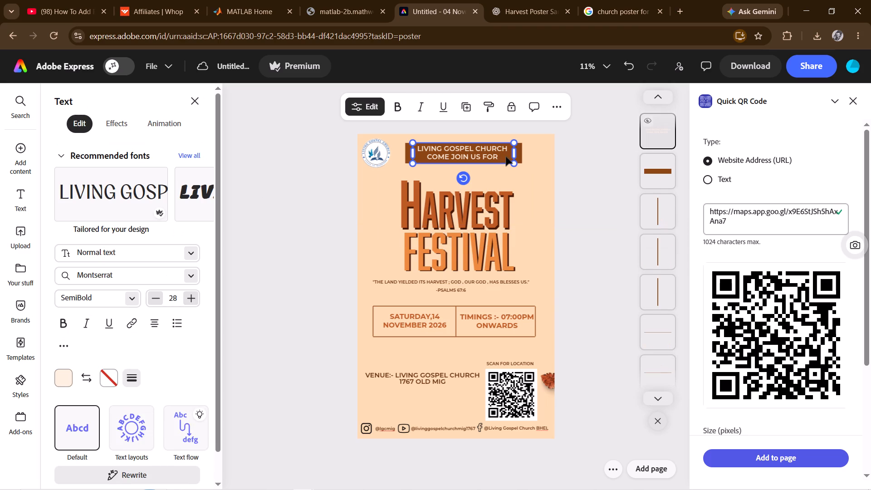
{"action": "left_click", "coordinate": [506, 157]}
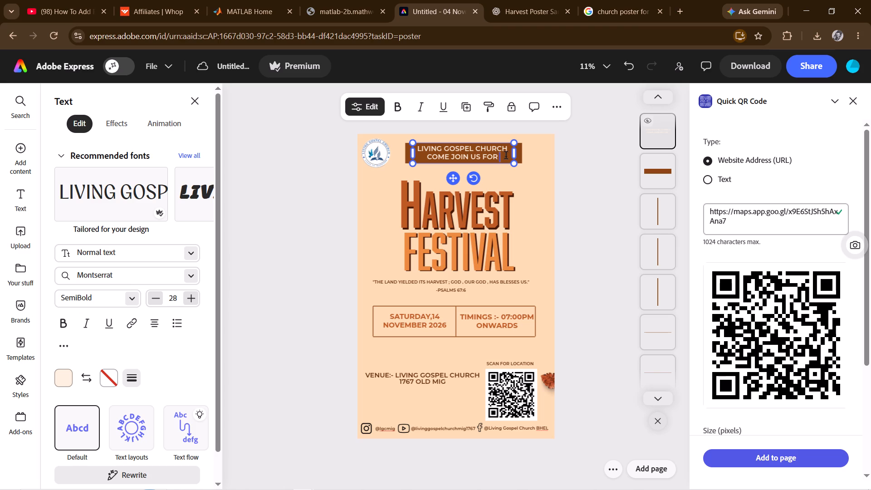
{"action": "key", "text": "ctrl+shift+Left"}
{"action": "key", "text": "ctrl+shift+Left"}
{"action": "key", "text": "ctrl+shift+Left"}
{"action": "key", "text": "ctrl+shift+Left"}
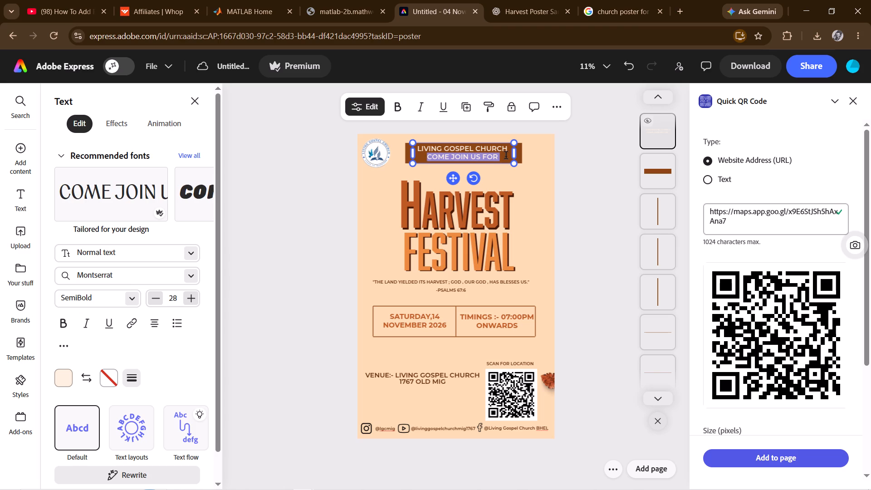
{"action": "key", "text": "ctrl+c"}
{"action": "key", "text": "BackSpace"}
{"action": "left_click", "coordinate": [633, 179]}
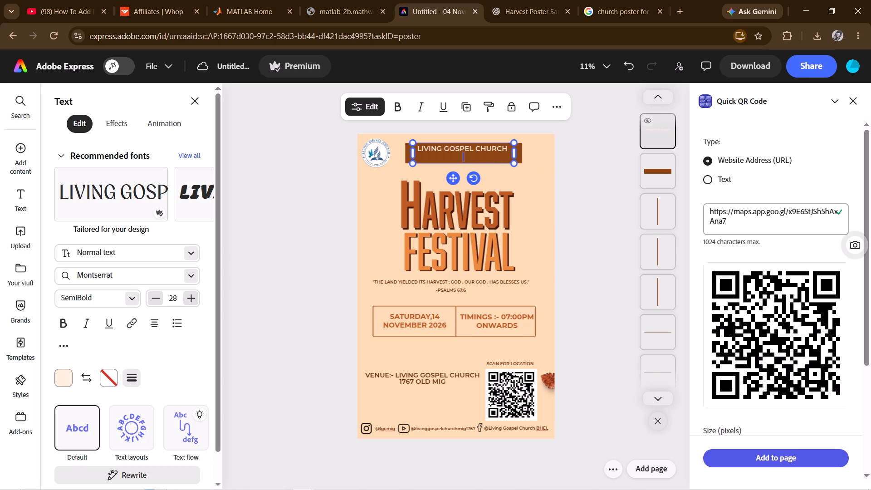
{"action": "left_click", "coordinate": [550, 158]}
Reduce the height of the brown banner rectangle from its bottom edge so it fits the single LIVING GOSPEL CHURCH line.
{"action": "left_click", "coordinate": [656, 165]}
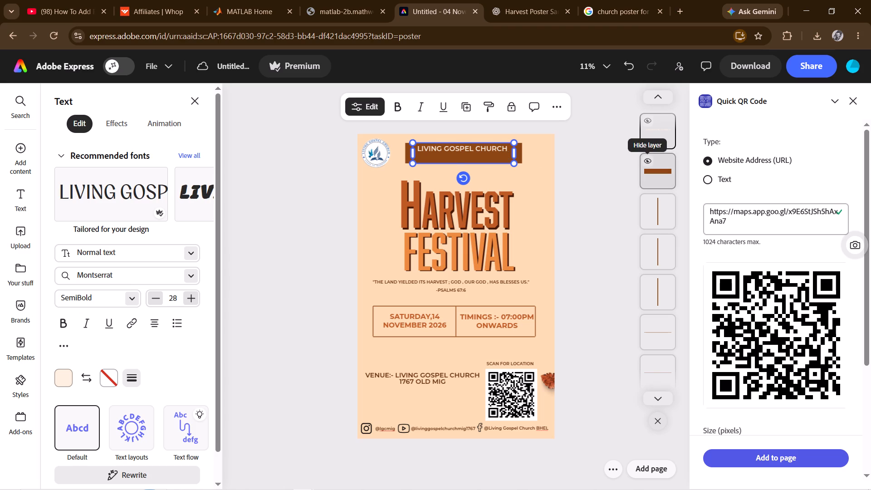
{"action": "left_click_drag", "start_coordinate": [460, 162], "coordinate": [461, 154]}
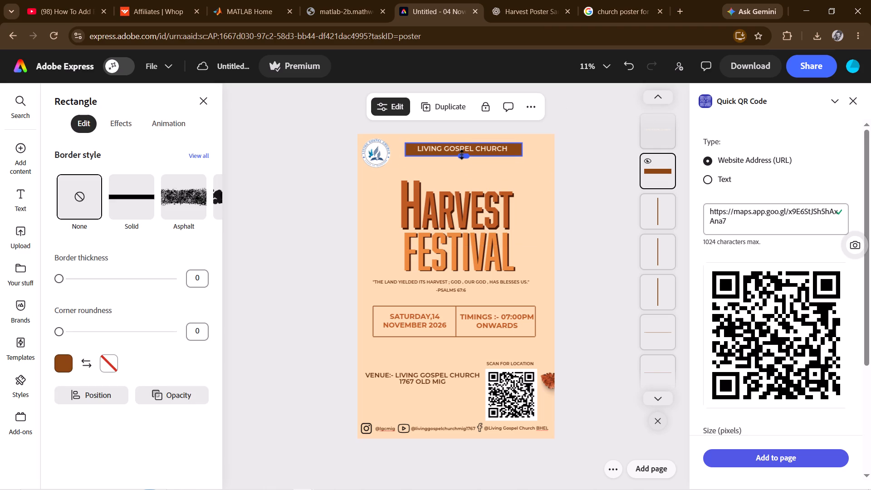
{"action": "left_click", "coordinate": [602, 191]}
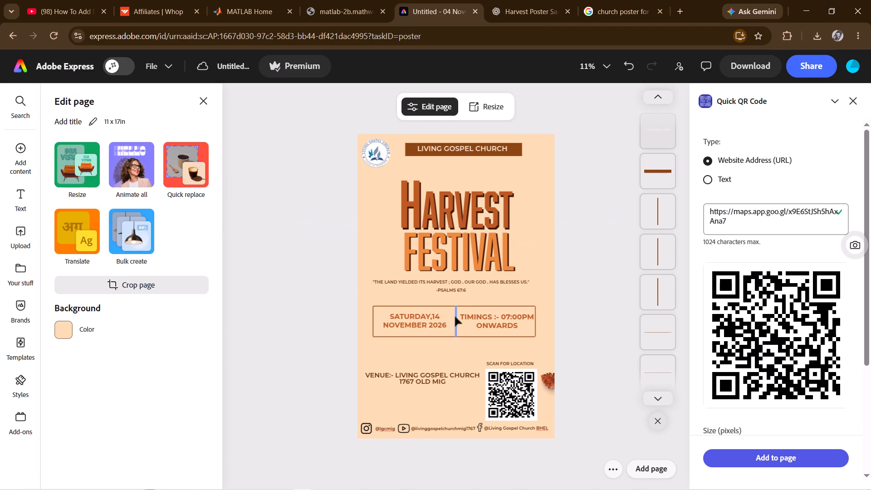
Duplicate the Psalms 67:6 verse text, place the copy between the banner and HARVEST, and replace its wording with the copied COME JOIN US FOR.
{"action": "left_click", "coordinate": [436, 283]}
{"action": "key", "text": "ctrl+d"}
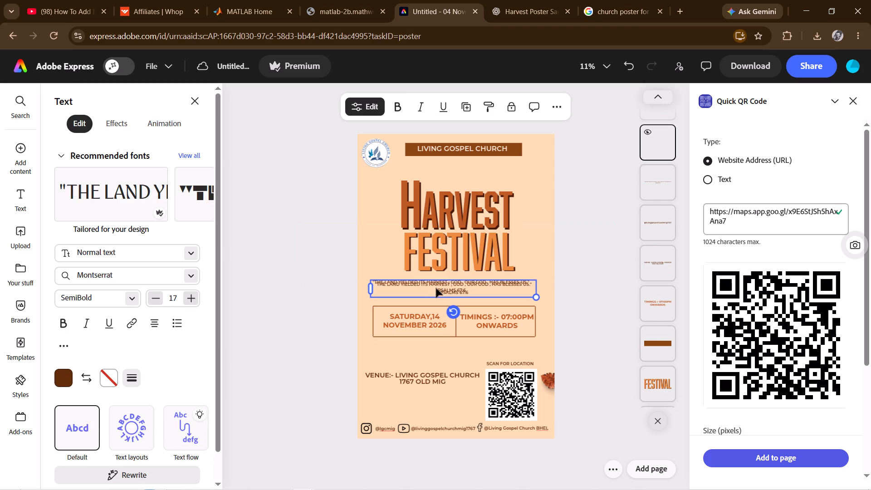
{"action": "left_click_drag", "start_coordinate": [436, 290], "coordinate": [445, 179]}
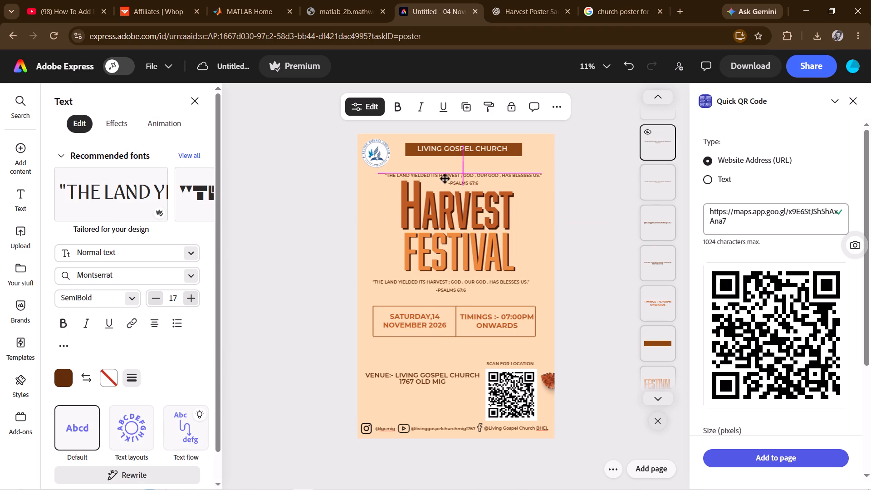
{"action": "left_click_drag", "start_coordinate": [445, 179], "coordinate": [445, 179]}
{"action": "left_click", "coordinate": [445, 179]}
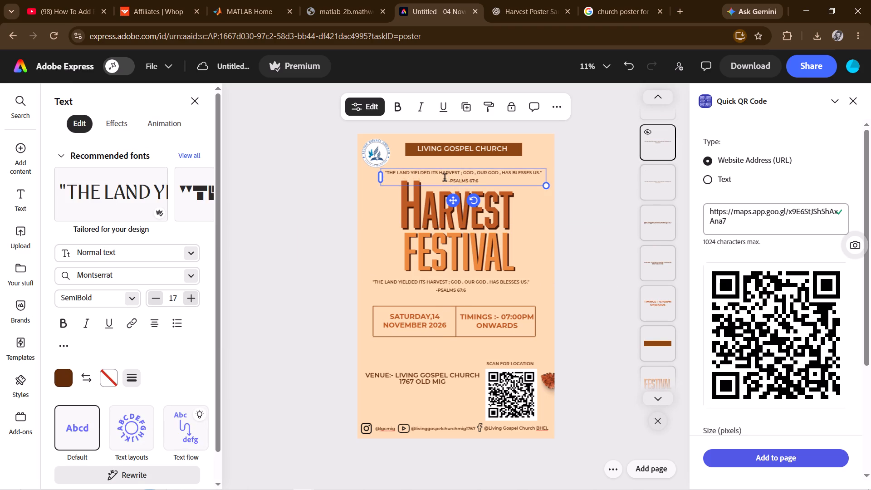
{"action": "key", "text": "ctrl+a"}
{"action": "key", "text": "ctrl+v"}
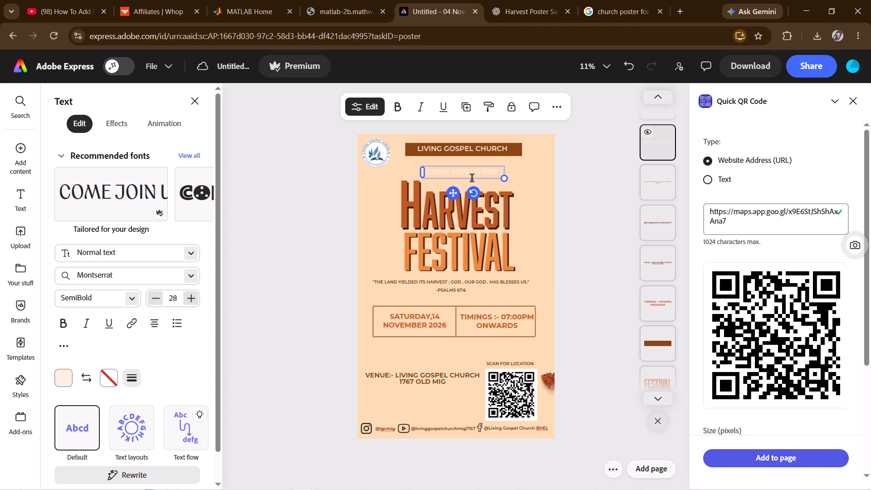
Recolour the COME JOIN US FOR line with the darkest brown already in use in the design, and deselect it.
{"action": "key", "text": "ctrl+a"}
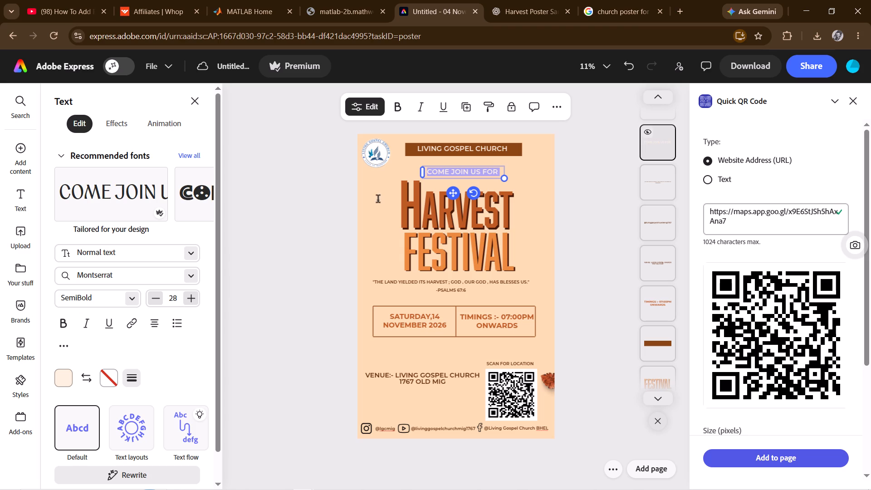
{"action": "left_click", "coordinate": [63, 371]}
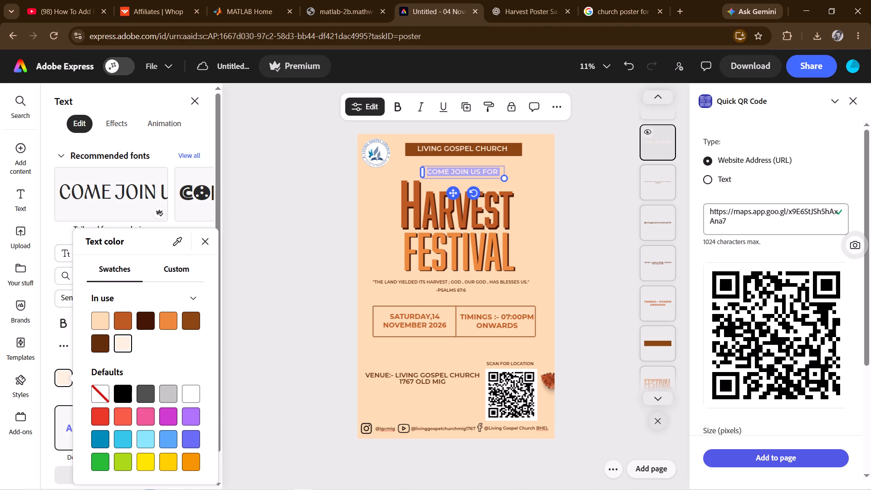
{"action": "left_click", "coordinate": [149, 320]}
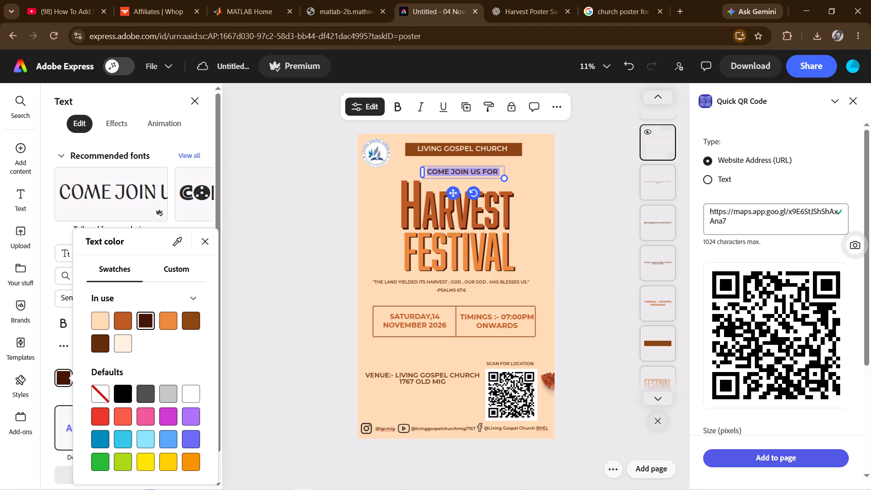
{"action": "left_click", "coordinate": [274, 269]}
{"action": "left_click", "coordinate": [274, 269]}
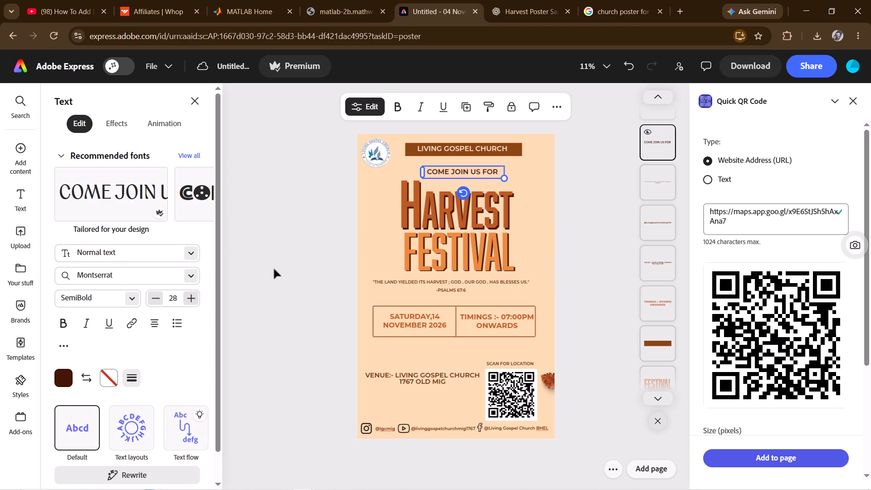
{"action": "left_click", "coordinate": [274, 269]}
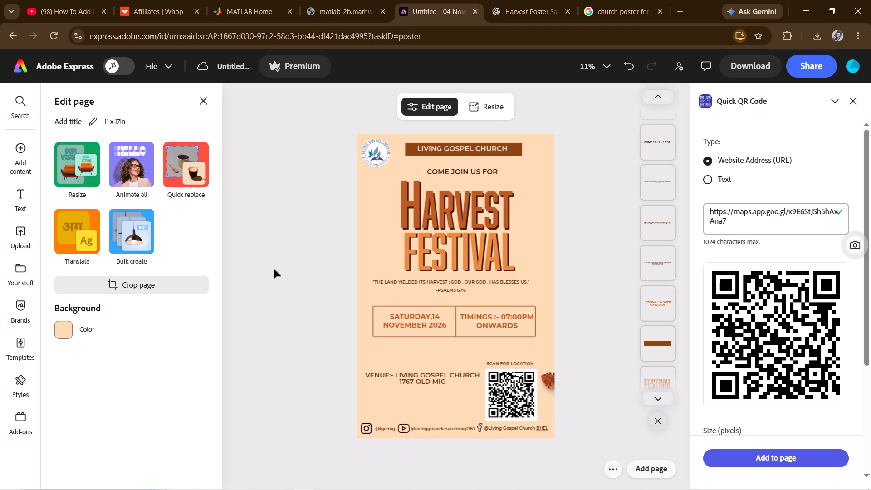
Enlarge the COME JOIN US FOR line to size 34, centre it between the church banner and HARVEST, and deselect it.
{"action": "left_click", "coordinate": [453, 168]}
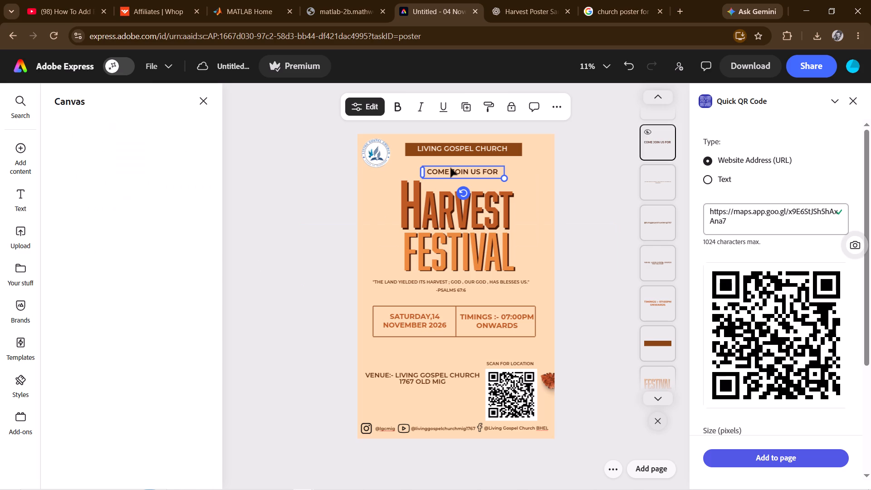
{"action": "left_click_drag", "start_coordinate": [421, 171], "coordinate": [416, 171]}
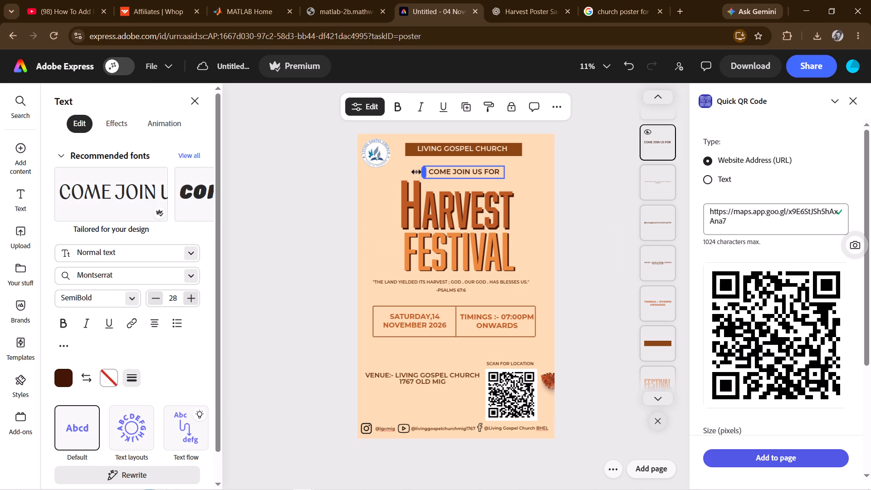
{"action": "left_click_drag", "start_coordinate": [416, 171], "coordinate": [407, 172]}
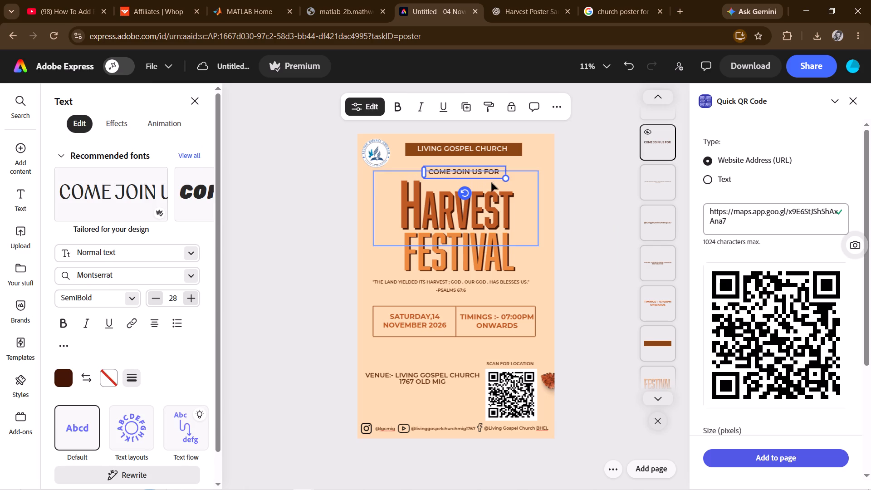
{"action": "left_click_drag", "start_coordinate": [504, 179], "coordinate": [522, 184]}
{"action": "left_click_drag", "start_coordinate": [488, 174], "coordinate": [481, 174]}
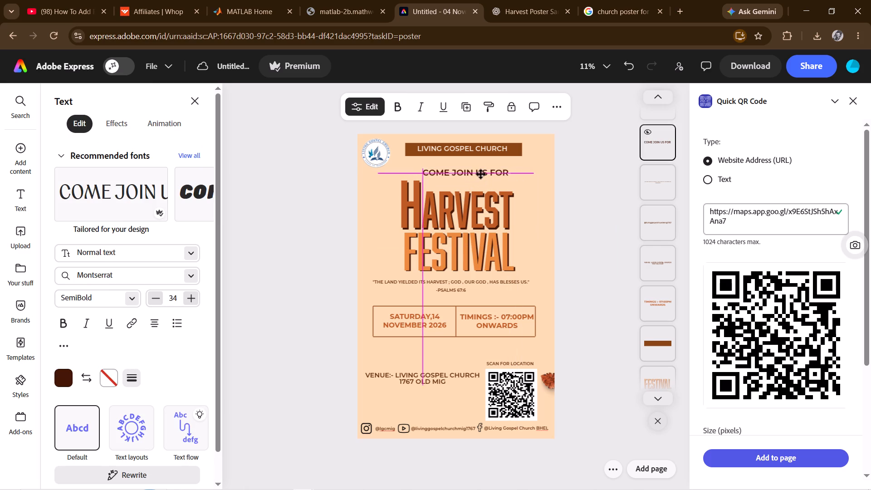
{"action": "left_click_drag", "start_coordinate": [481, 174], "coordinate": [484, 178]}
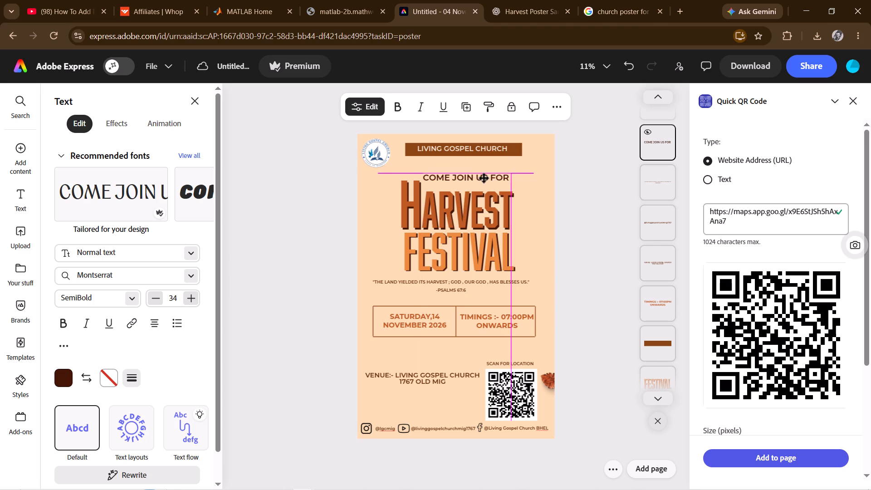
{"action": "left_click_drag", "start_coordinate": [484, 178], "coordinate": [481, 173]}
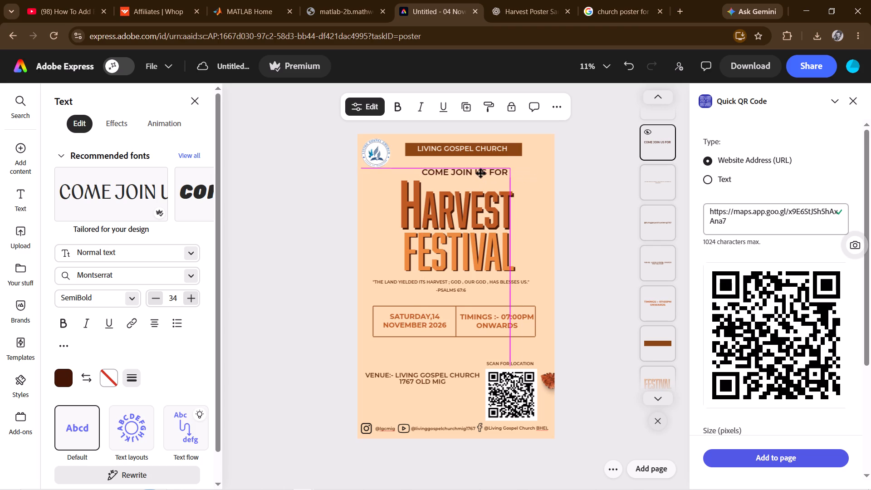
{"action": "left_click_drag", "start_coordinate": [481, 173], "coordinate": [481, 173]}
{"action": "left_click", "coordinate": [567, 205]}
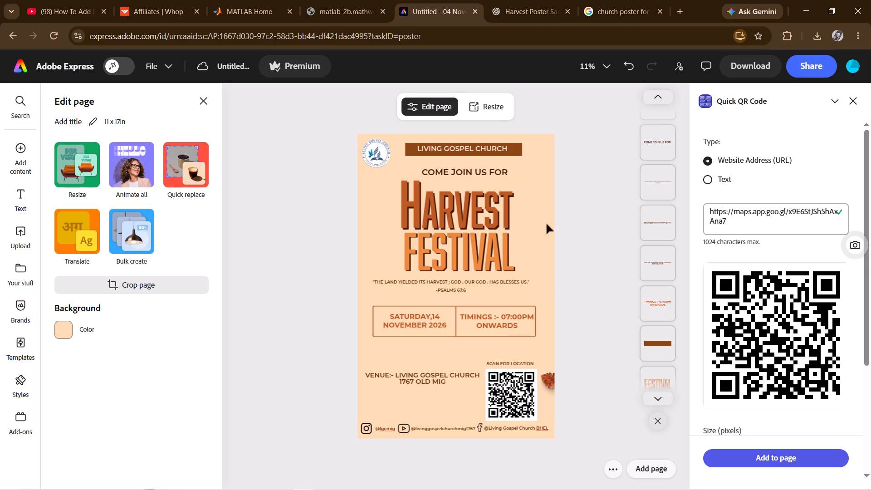
Enlarge the Psalms 67:6 verse to size 20 so it nearly spans the poster width, and move it slightly lower beneath FESTIVAL.
{"action": "left_click", "coordinate": [471, 285]}
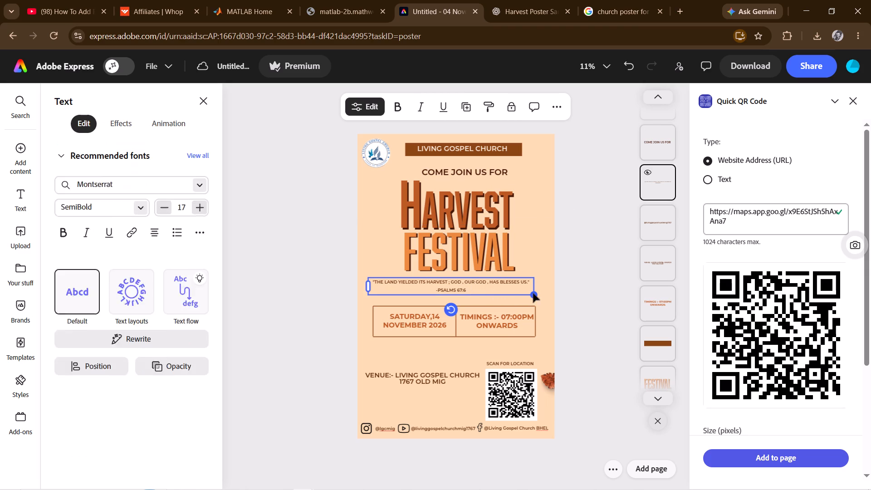
{"action": "left_click_drag", "start_coordinate": [533, 293], "coordinate": [542, 303]}
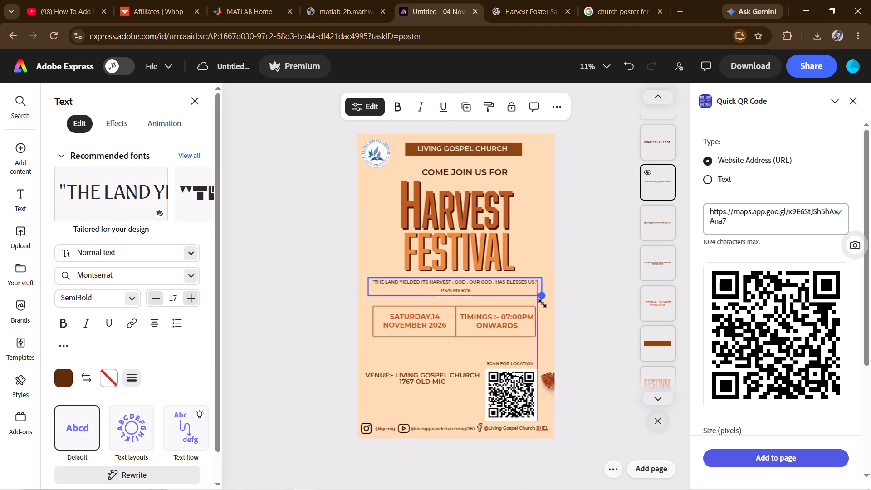
{"action": "left_click_drag", "start_coordinate": [542, 303], "coordinate": [547, 303]}
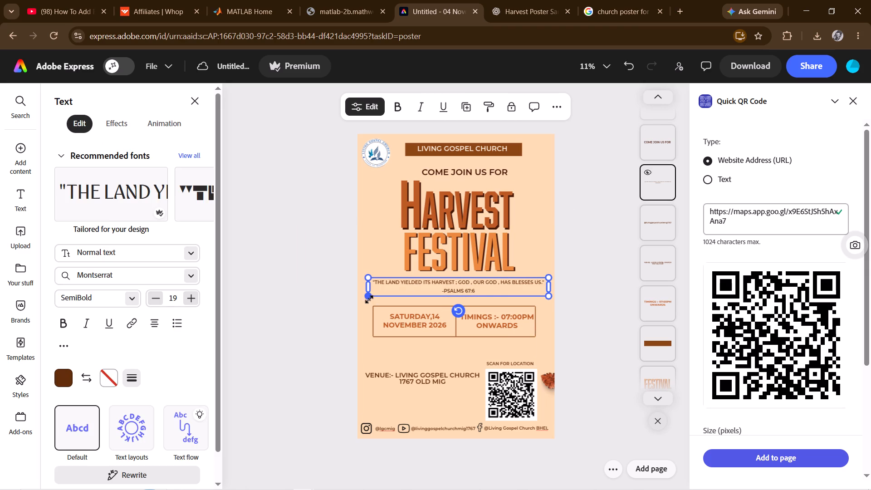
{"action": "left_click_drag", "start_coordinate": [369, 299], "coordinate": [358, 302]}
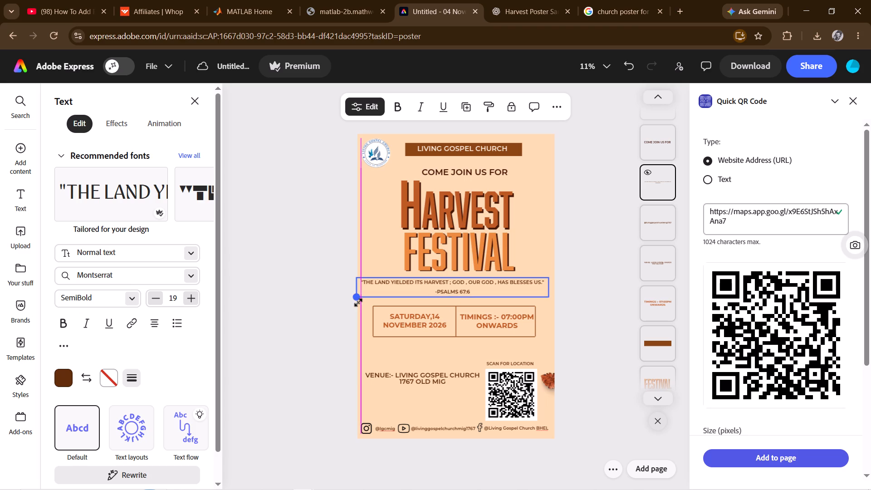
{"action": "left_click_drag", "start_coordinate": [358, 302], "coordinate": [361, 302]}
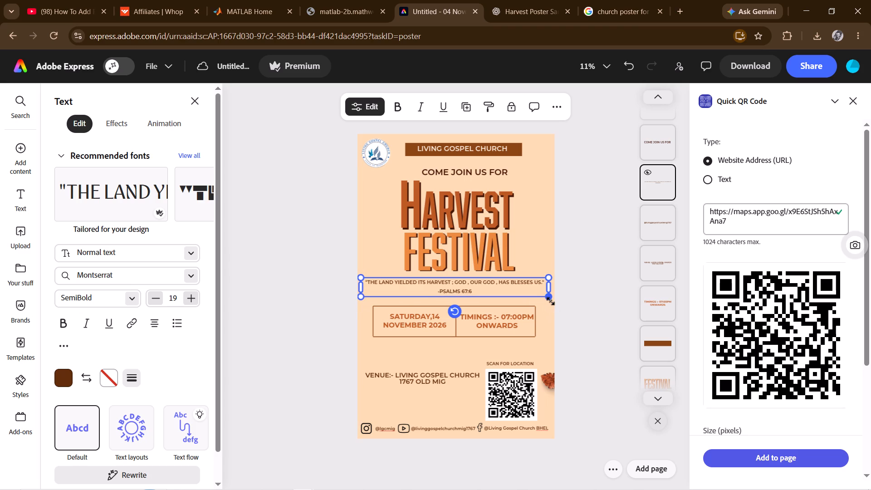
{"action": "left_click", "coordinate": [550, 301]}
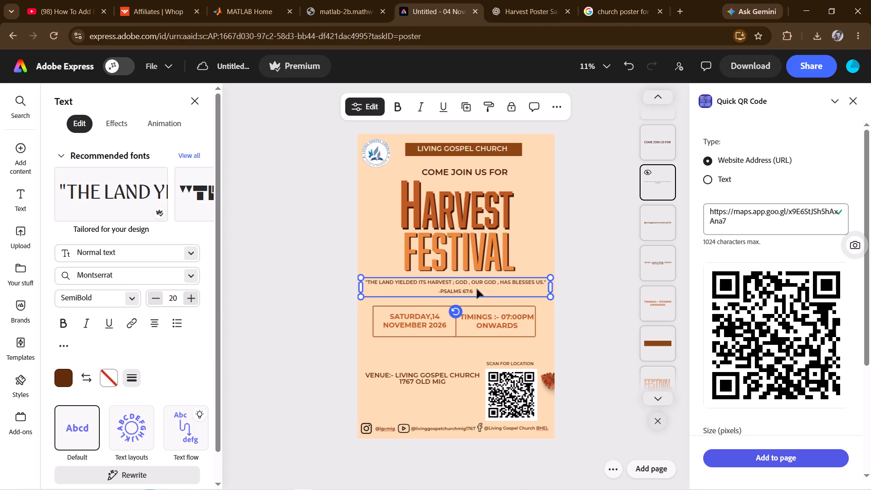
{"action": "left_click", "coordinate": [477, 289]}
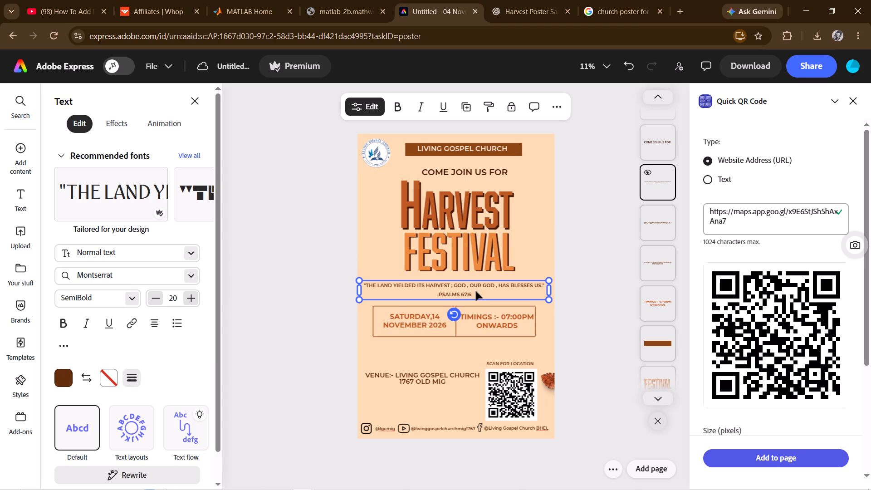
{"action": "left_click", "coordinate": [596, 289]}
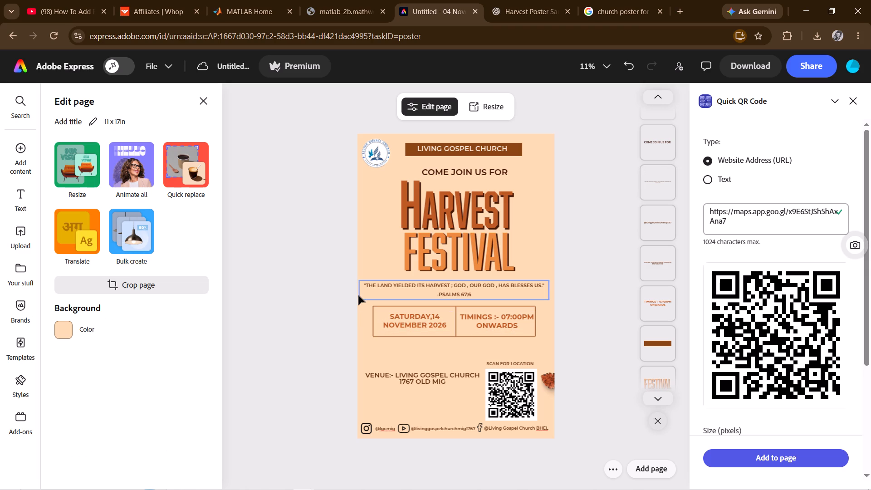
Select the date and timings texts together with the frame and divider lines around them.
{"action": "left_click_drag", "start_coordinate": [364, 305], "coordinate": [507, 346]}
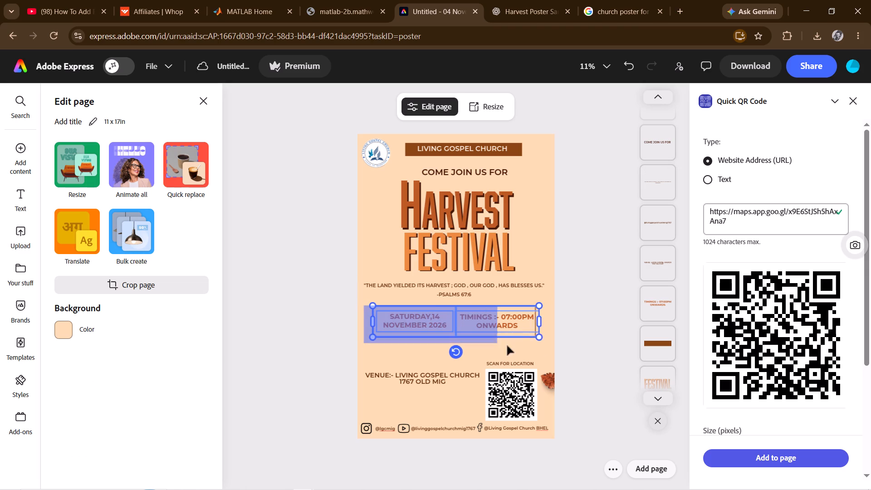
{"action": "left_click_drag", "start_coordinate": [507, 346], "coordinate": [554, 347]}
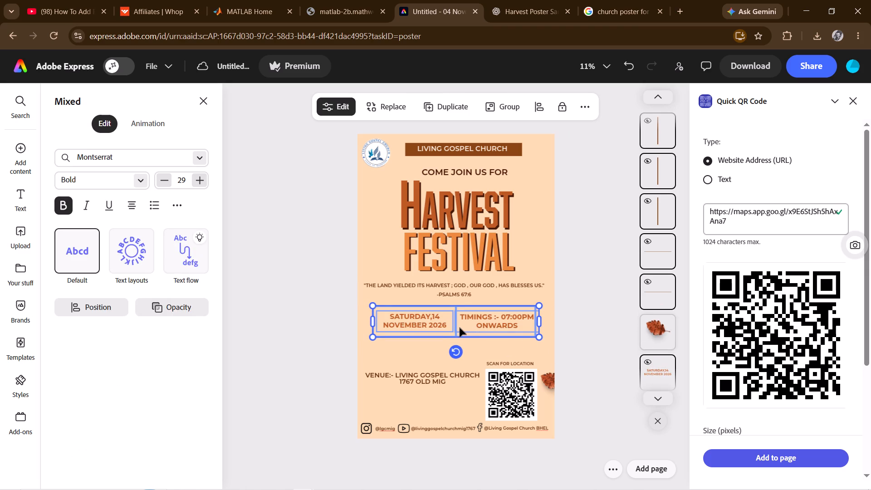
Nudge the framed date and timings block very slightly lower beneath the Psalms 67:6 verse, and deselect it.
{"action": "left_click", "coordinate": [461, 326]}
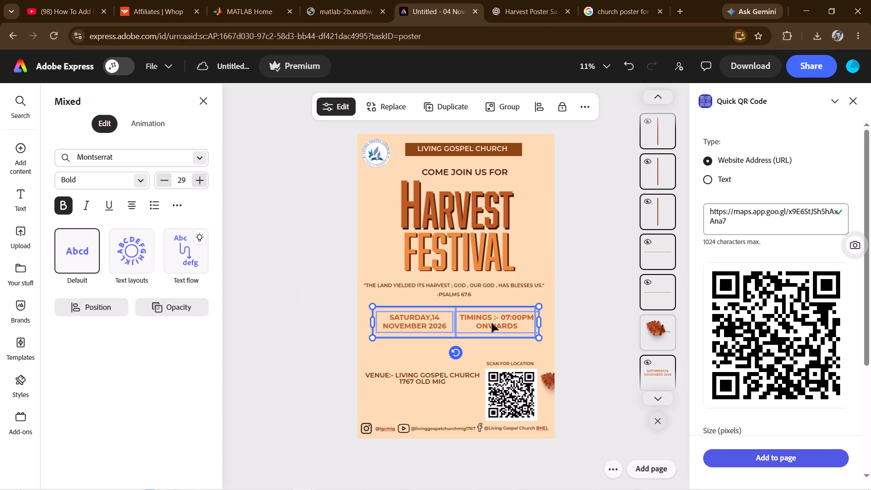
{"action": "double_click", "coordinate": [599, 317]}
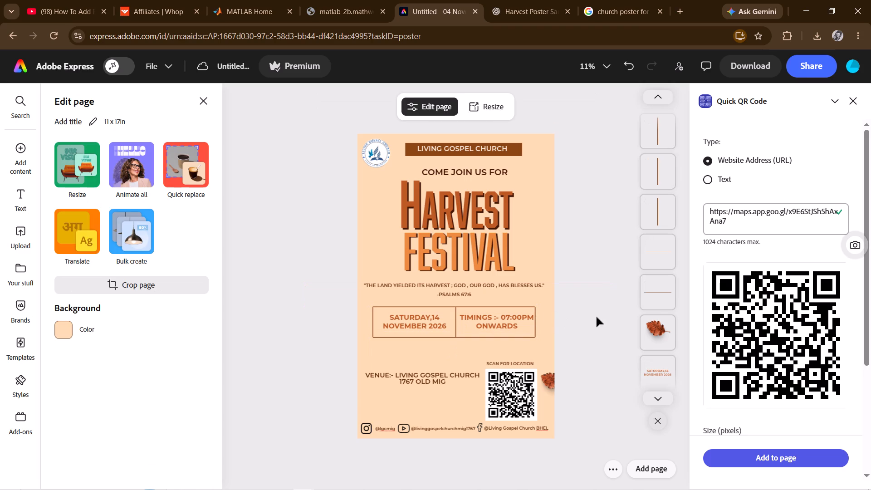